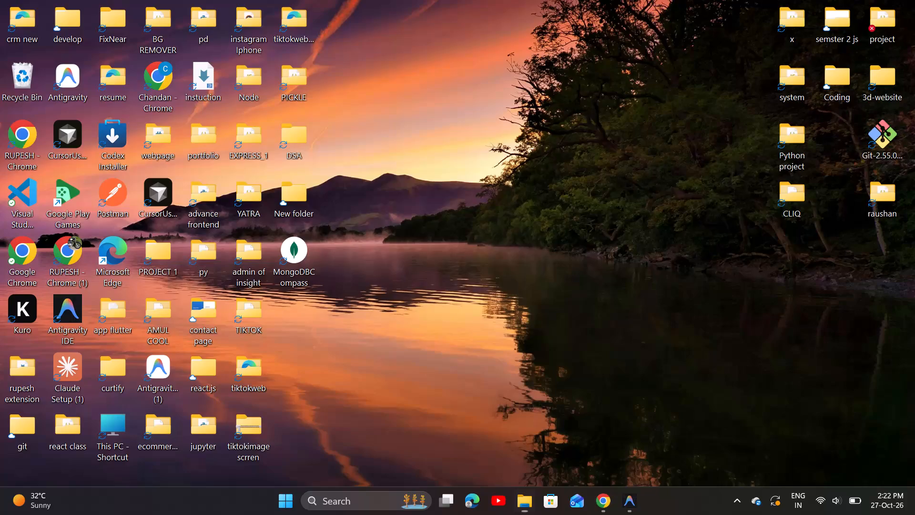
Switch to the Chrome window showing Digiicampus and close it.
{"action": "key", "text": "alt+Tab"}
{"action": "key", "text": "alt+Tab"}
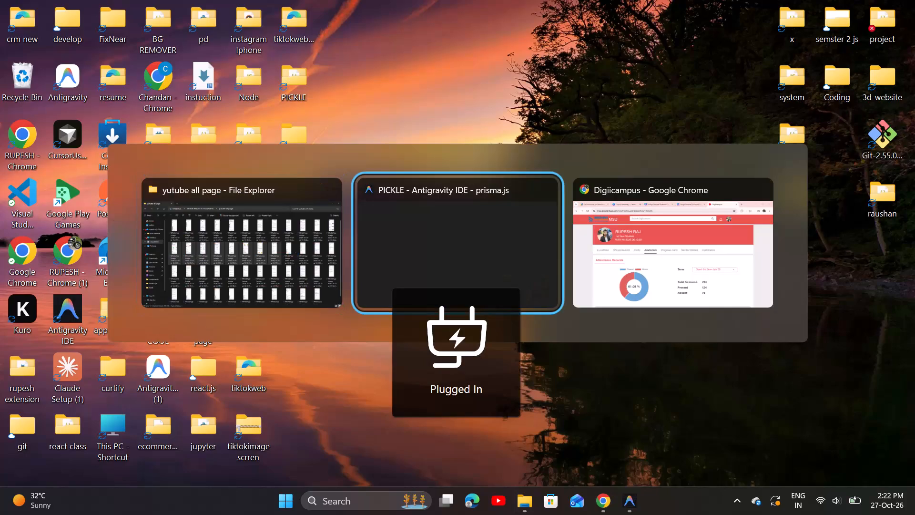
{"action": "key", "text": "alt+Tab"}
{"action": "left_click", "coordinate": [912, 1]}
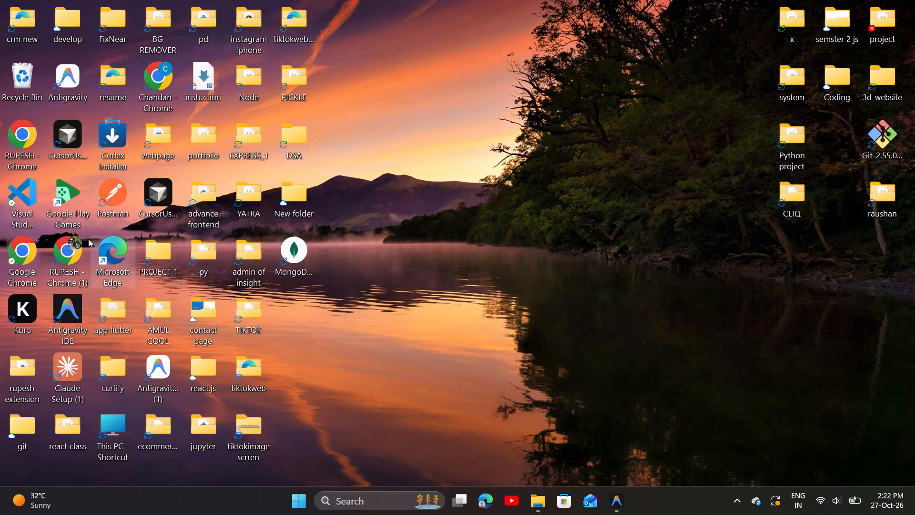
Open a new Chrome window from the "RUPESH - Chrome (1)" desktop shortcut.
{"action": "double_click", "coordinate": [74, 248]}
{"action": "left_click", "coordinate": [292, 270]}
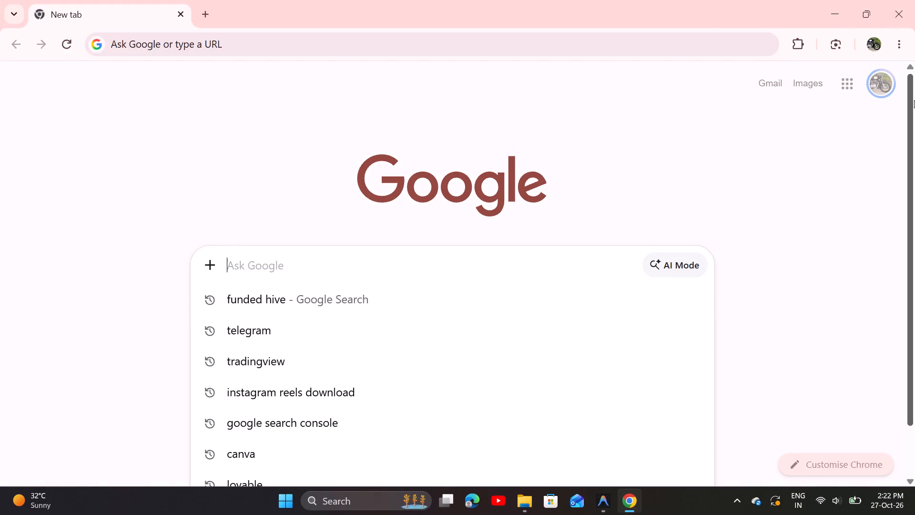
{"action": "left_click", "coordinate": [885, 40]}
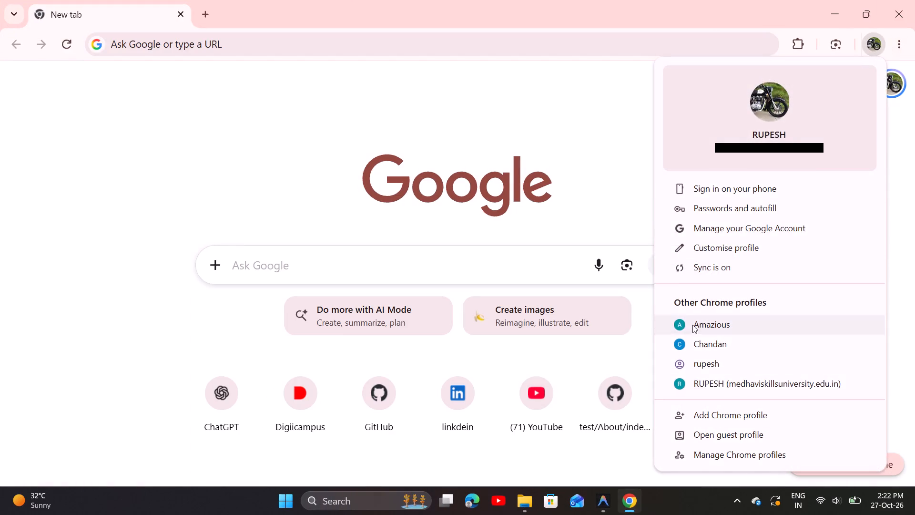
{"action": "left_click", "coordinate": [537, 288]}
Search Google for tradingview and open the TradingView India site.
{"action": "type", "text": "tr"}
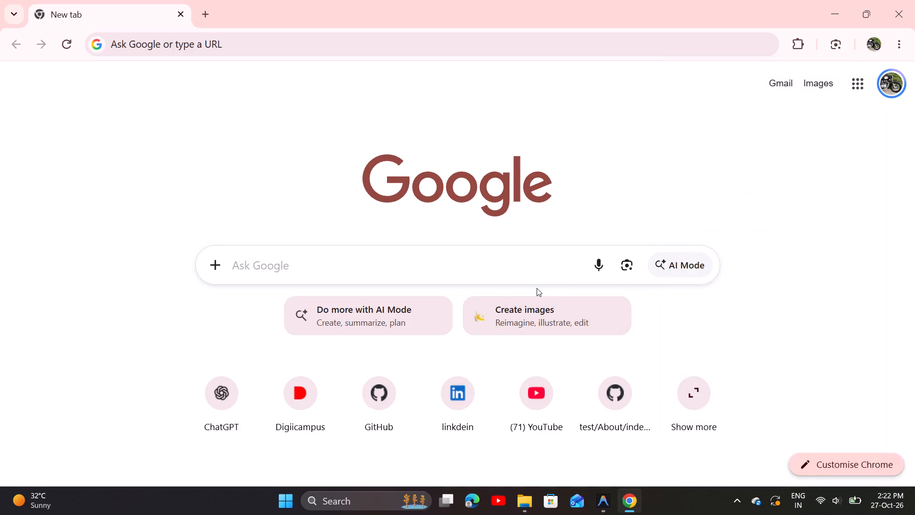
{"action": "left_click", "coordinate": [515, 271]}
{"action": "type", "text": "tra"}
{"action": "key", "text": "Tab"}
{"action": "key", "text": "Return"}
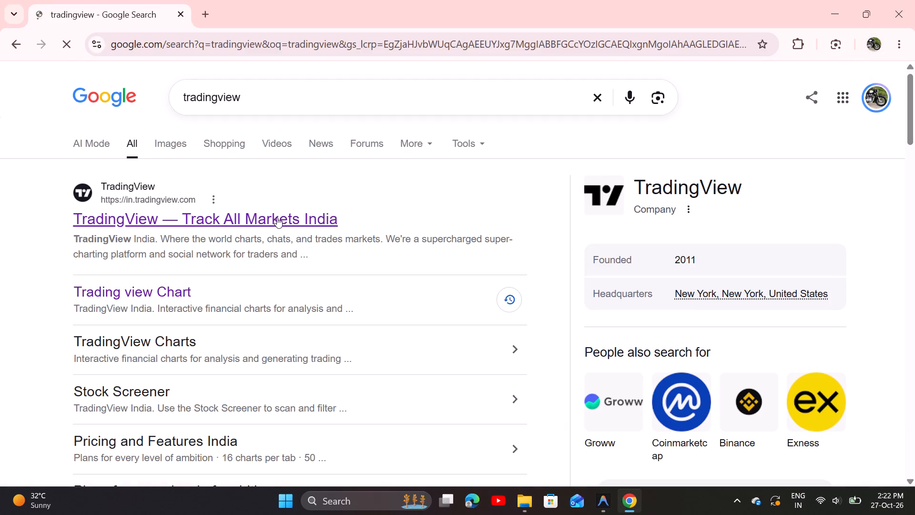
{"action": "left_click", "coordinate": [275, 217]}
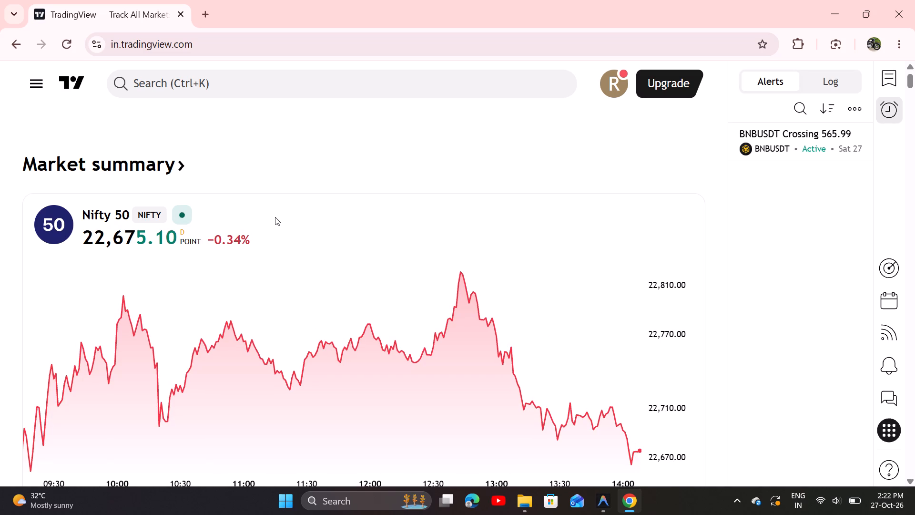
Look up the XAUUSD Gold symbol through the site search and open its OANDA chart.
{"action": "left_click", "coordinate": [260, 85]}
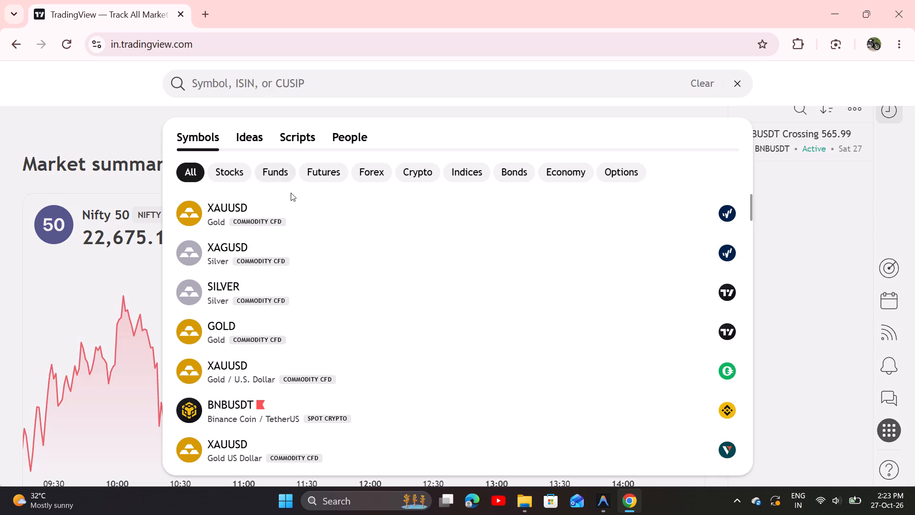
{"action": "left_click", "coordinate": [267, 227]}
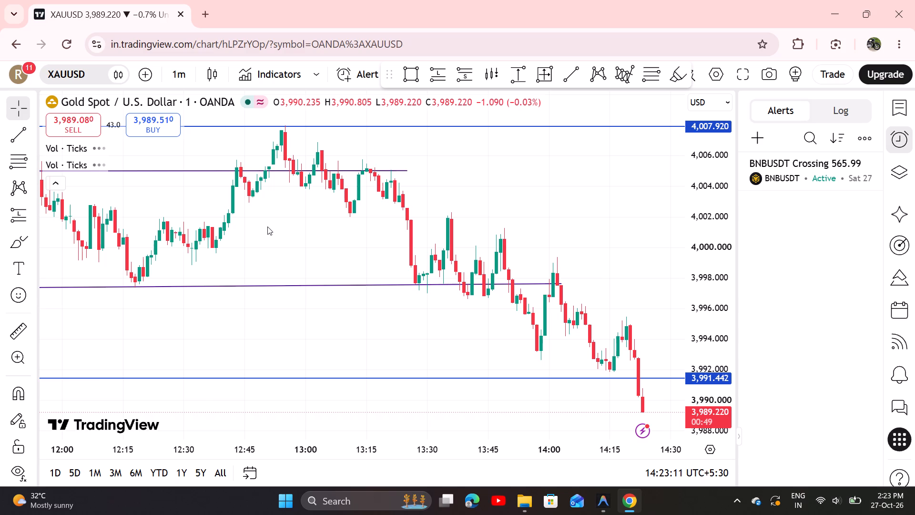
Place a long position on the XAUUSD chart just after the latest candle, with the entry at about 3,990.3.
{"action": "left_click_drag", "start_coordinate": [561, 217], "coordinate": [542, 190]}
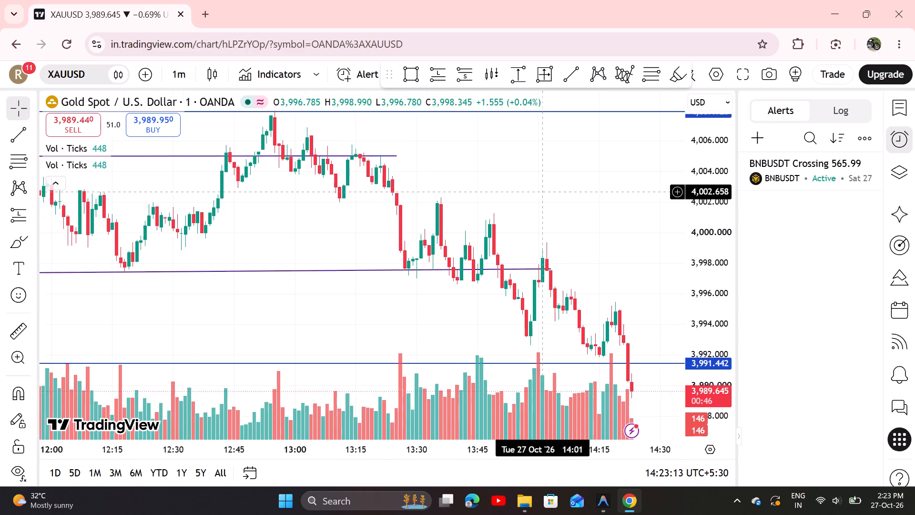
{"action": "left_click_drag", "start_coordinate": [542, 190], "coordinate": [524, 151]}
{"action": "left_click_drag", "start_coordinate": [601, 208], "coordinate": [531, 190]}
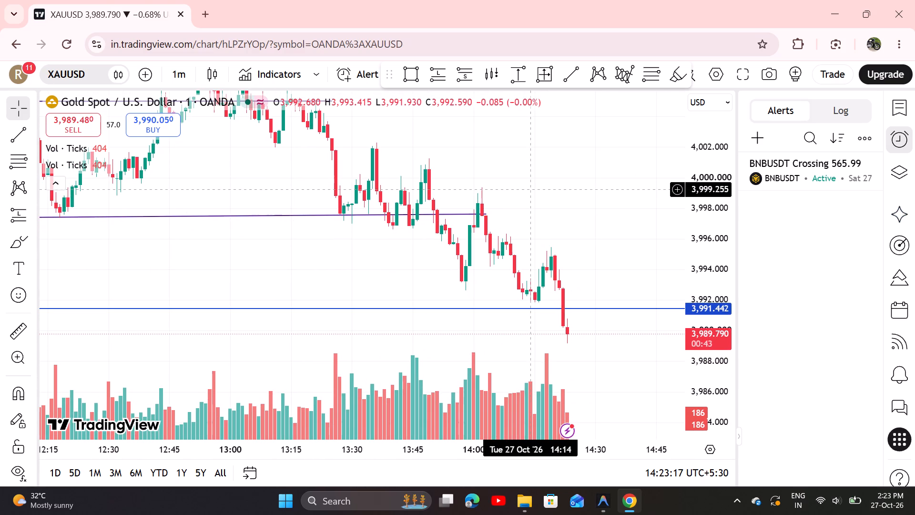
{"action": "left_click_drag", "start_coordinate": [604, 270], "coordinate": [508, 259]}
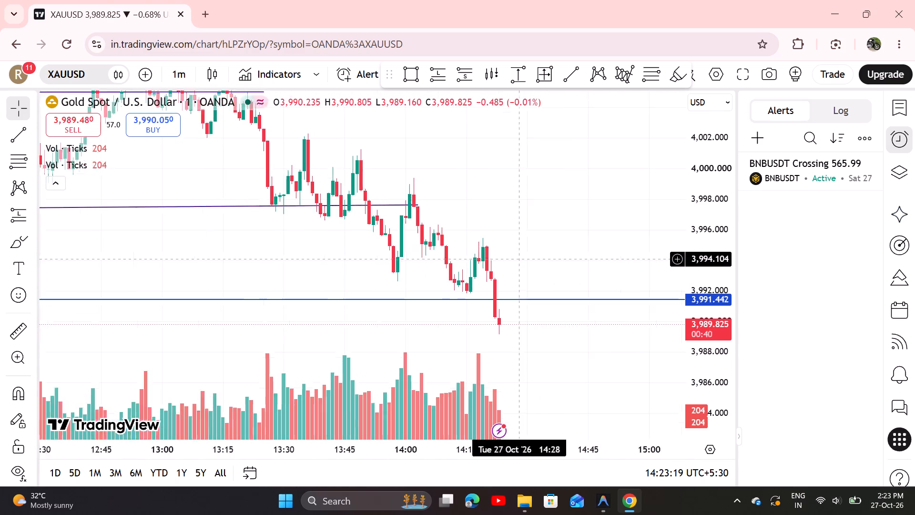
{"action": "left_click_drag", "start_coordinate": [508, 259], "coordinate": [476, 257]}
{"action": "left_click_drag", "start_coordinate": [282, 272], "coordinate": [355, 274]}
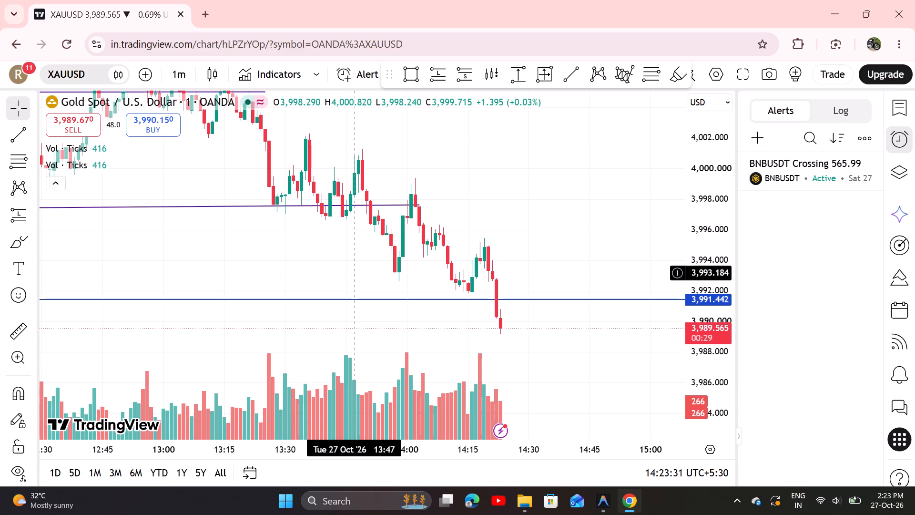
{"action": "left_click", "coordinate": [588, 238]}
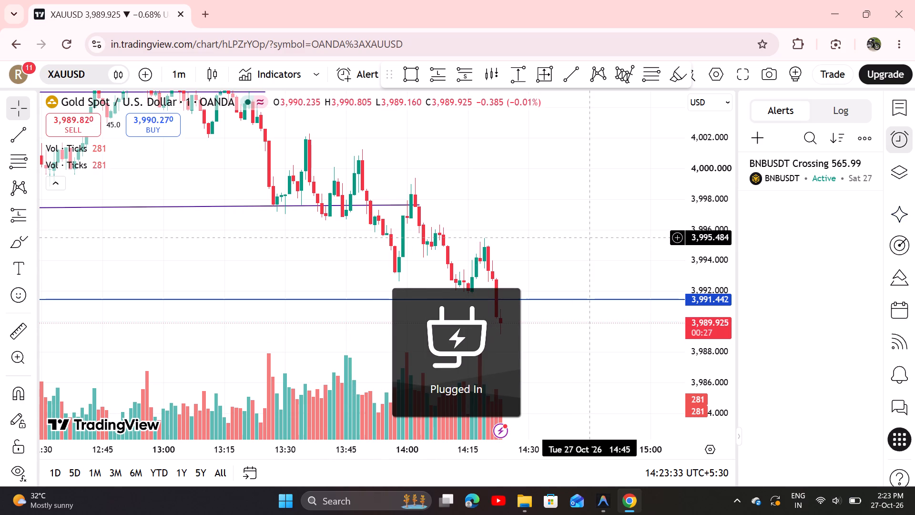
{"action": "left_click", "coordinate": [438, 77]}
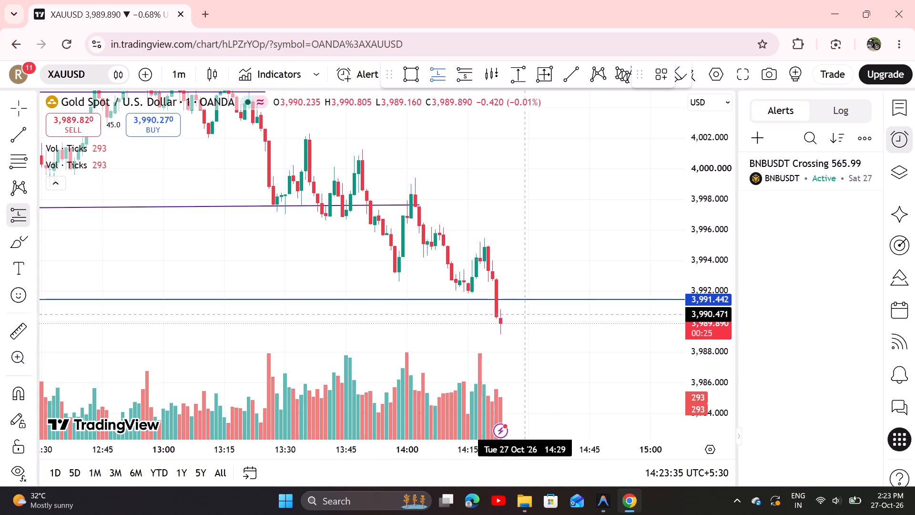
{"action": "left_click", "coordinate": [508, 318]}
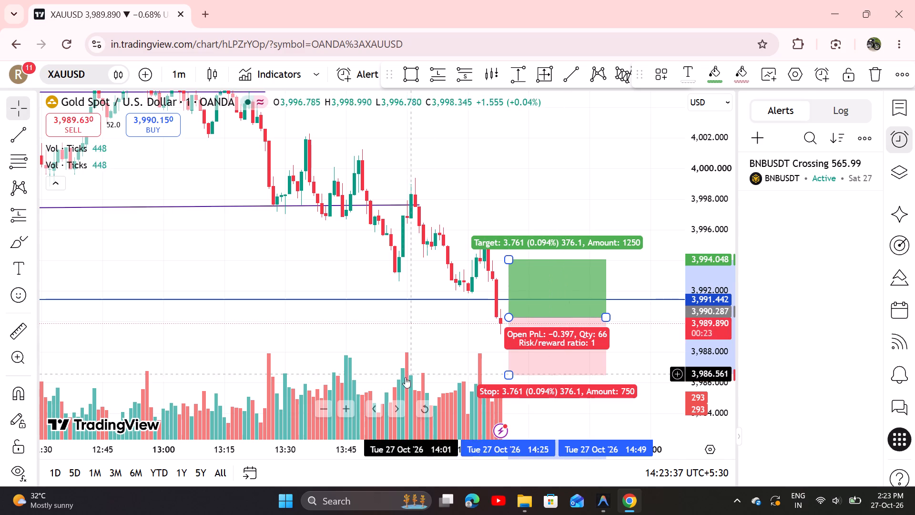
Reposition the long position so it starts at the latest candle with its entry at about 3,992.9.
{"action": "left_click_drag", "start_coordinate": [535, 315], "coordinate": [538, 309]}
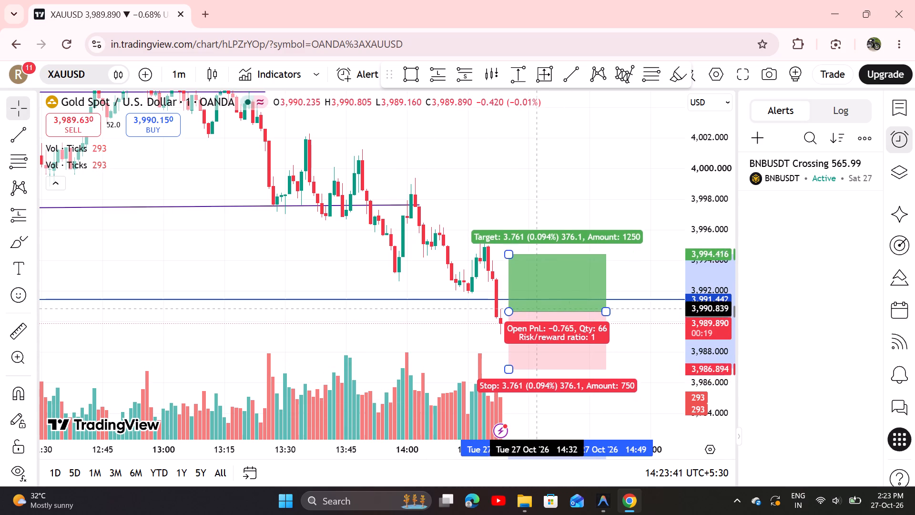
{"action": "left_click_drag", "start_coordinate": [538, 309], "coordinate": [533, 313]}
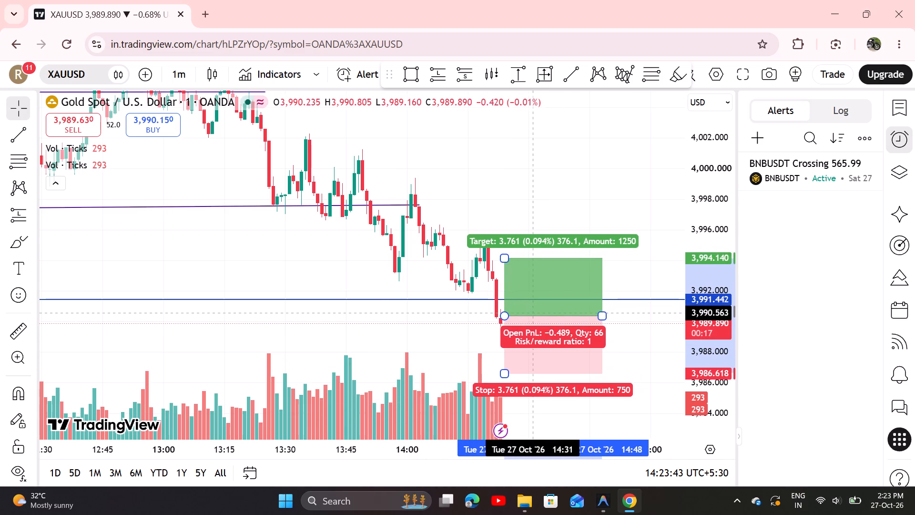
{"action": "left_click_drag", "start_coordinate": [533, 313], "coordinate": [538, 331]}
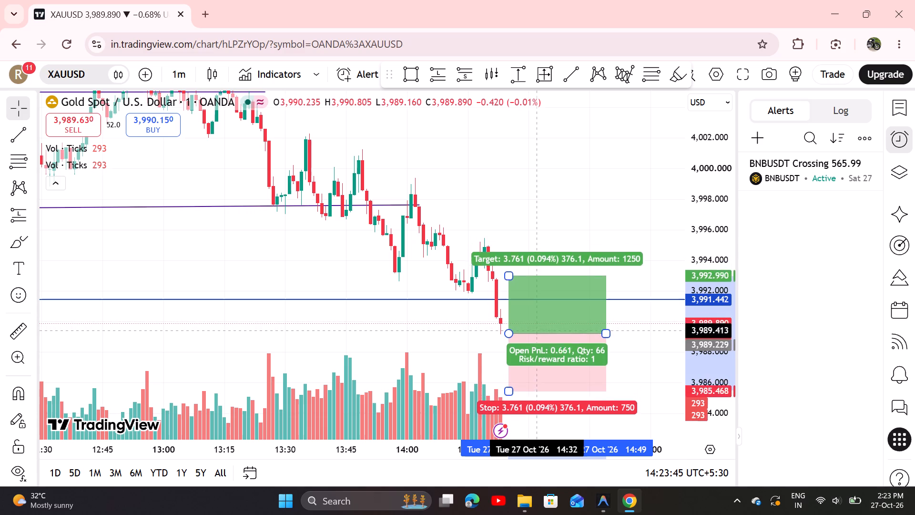
{"action": "left_click_drag", "start_coordinate": [538, 331], "coordinate": [544, 309]}
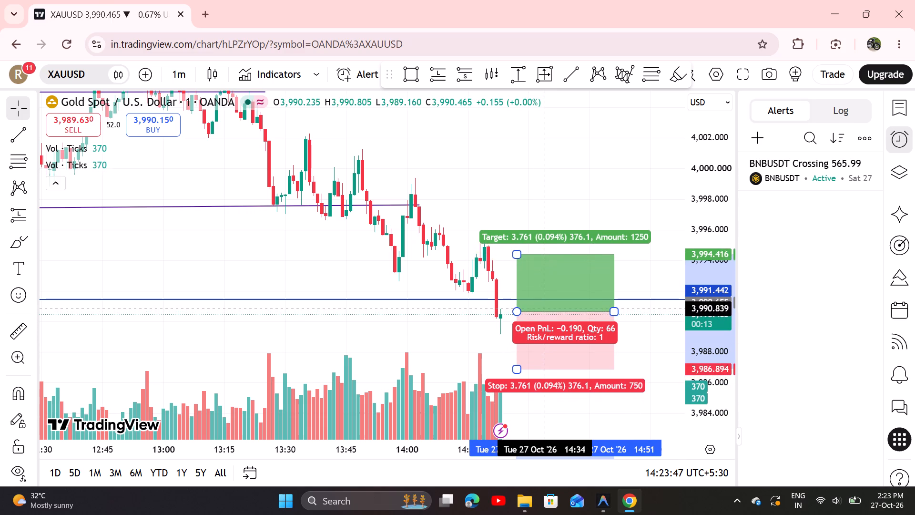
{"action": "left_click_drag", "start_coordinate": [544, 309], "coordinate": [546, 290]}
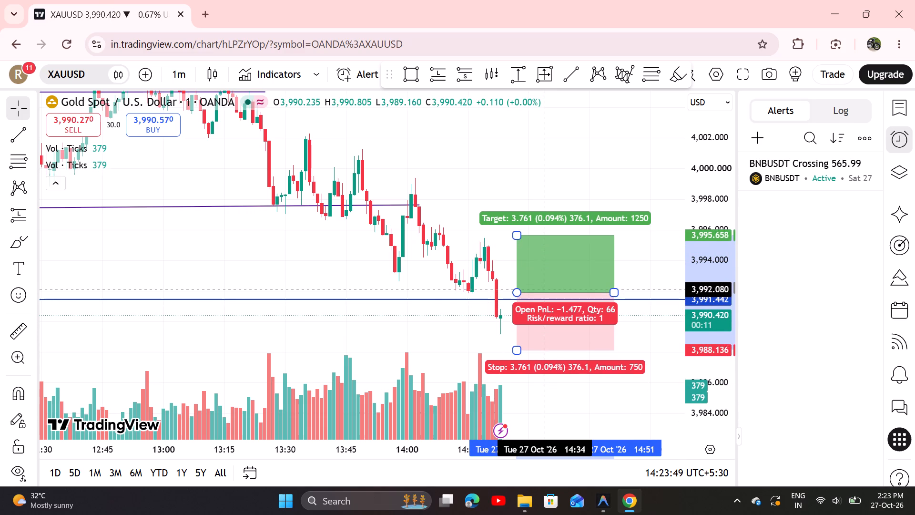
{"action": "left_click_drag", "start_coordinate": [546, 290], "coordinate": [546, 278]}
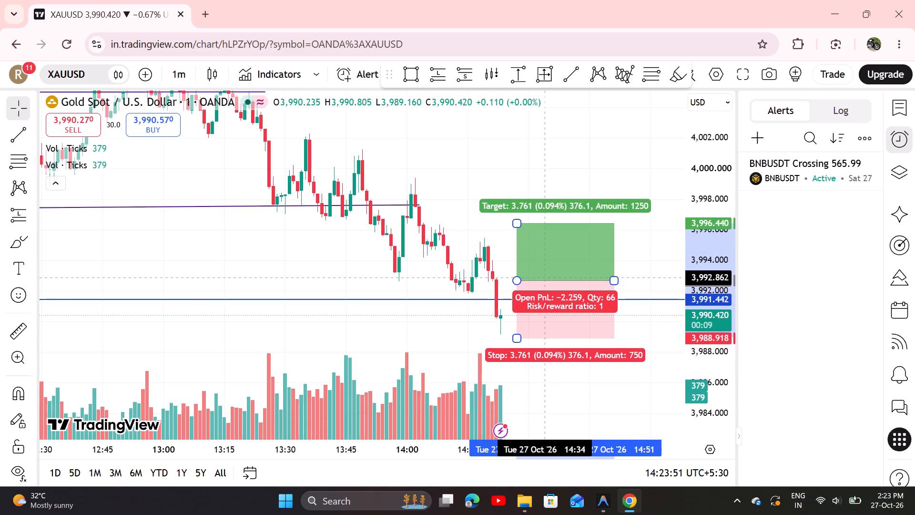
{"action": "left_click_drag", "start_coordinate": [546, 278], "coordinate": [535, 276]}
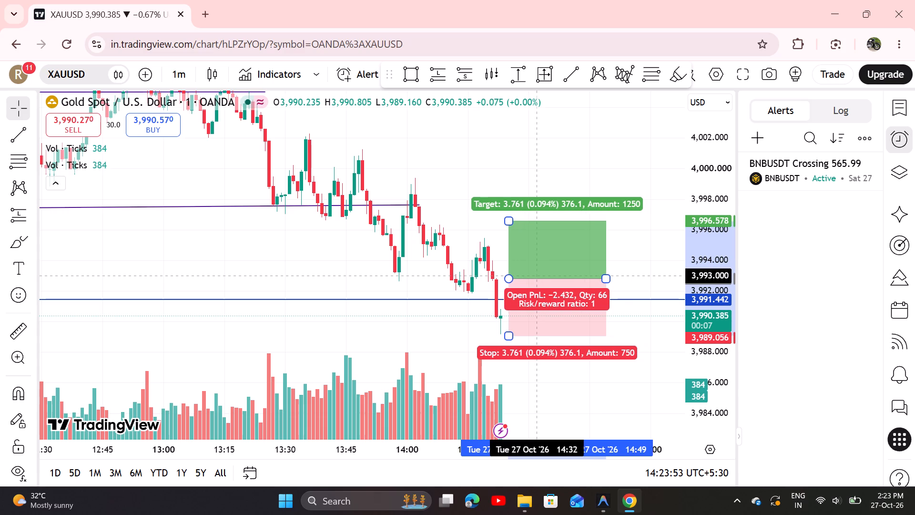
{"action": "left_click_drag", "start_coordinate": [535, 276], "coordinate": [528, 278]}
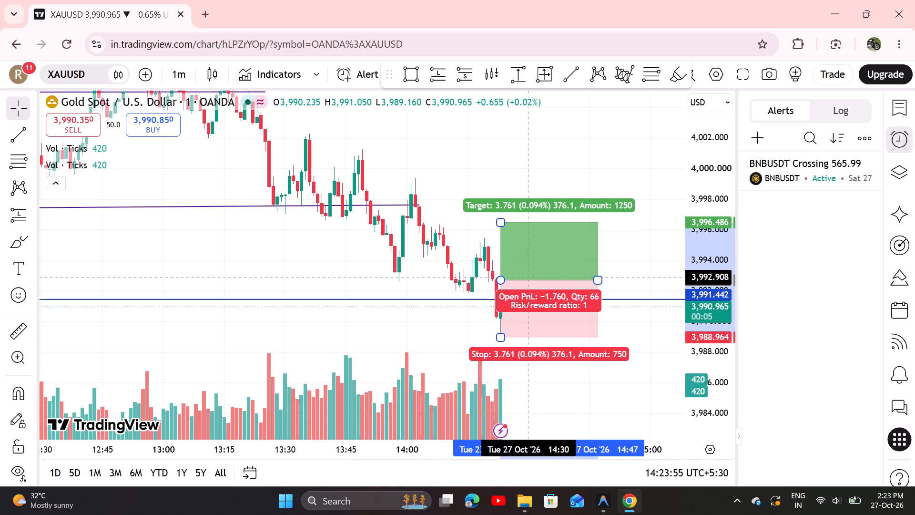
{"action": "left_click_drag", "start_coordinate": [528, 278], "coordinate": [529, 275]}
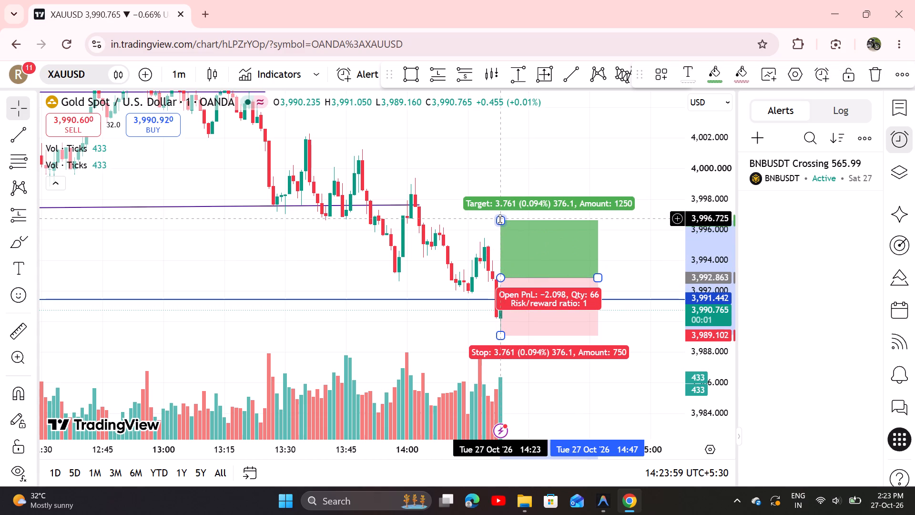
Raise the long position's profit target to about 4,002.
{"action": "left_click_drag", "start_coordinate": [500, 219], "coordinate": [511, 137]}
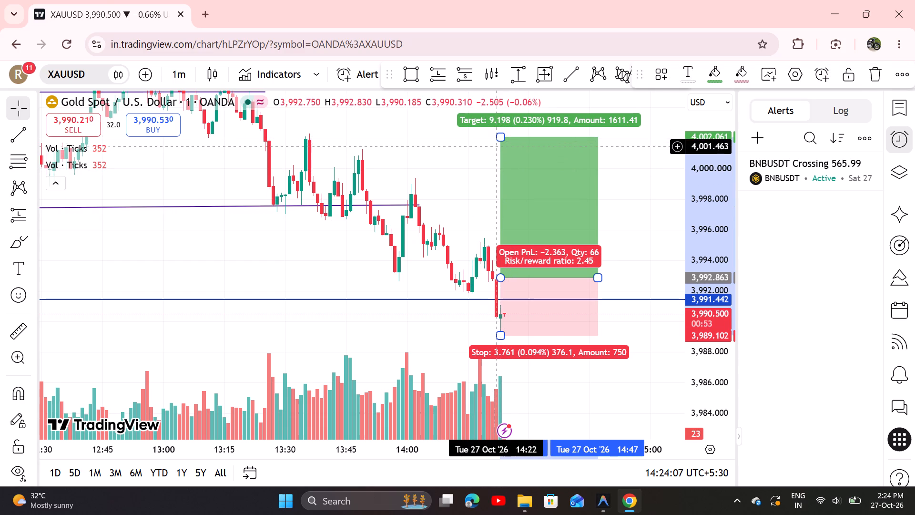
{"action": "left_click", "coordinate": [472, 176]}
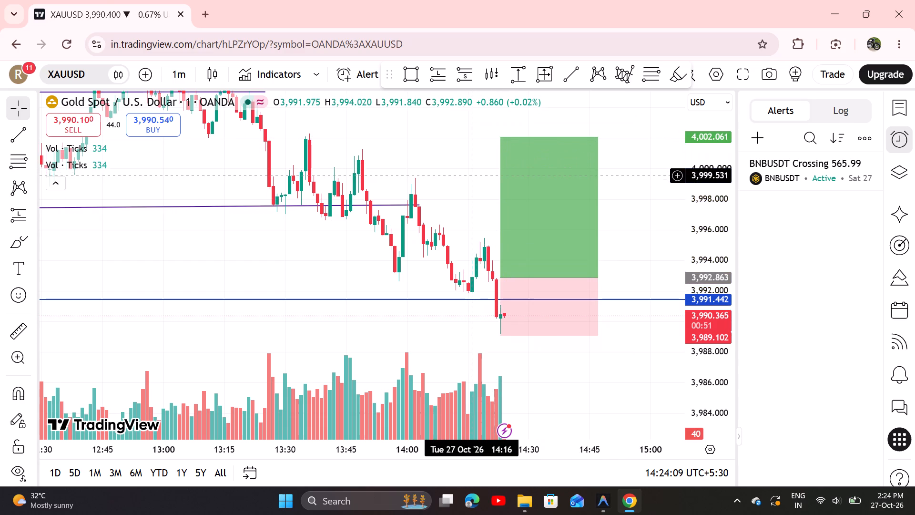
{"action": "left_click", "coordinate": [537, 292]}
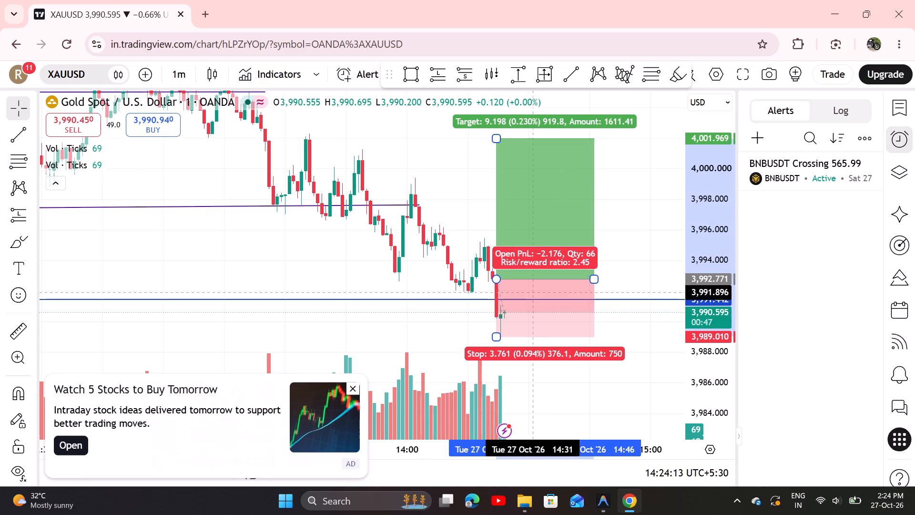
{"action": "left_click", "coordinate": [618, 255]}
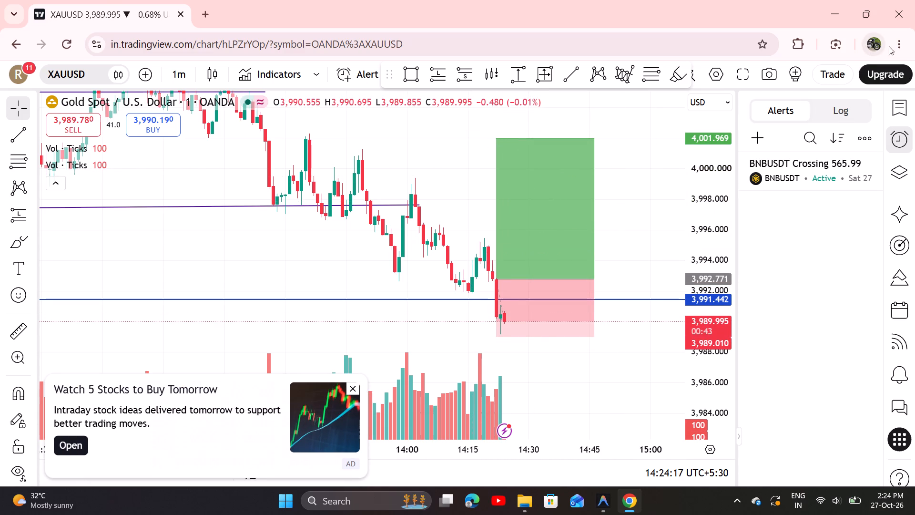
Open a Chrome window with the Chandan profile and search Google for funded hive.
{"action": "left_click", "coordinate": [873, 45]}
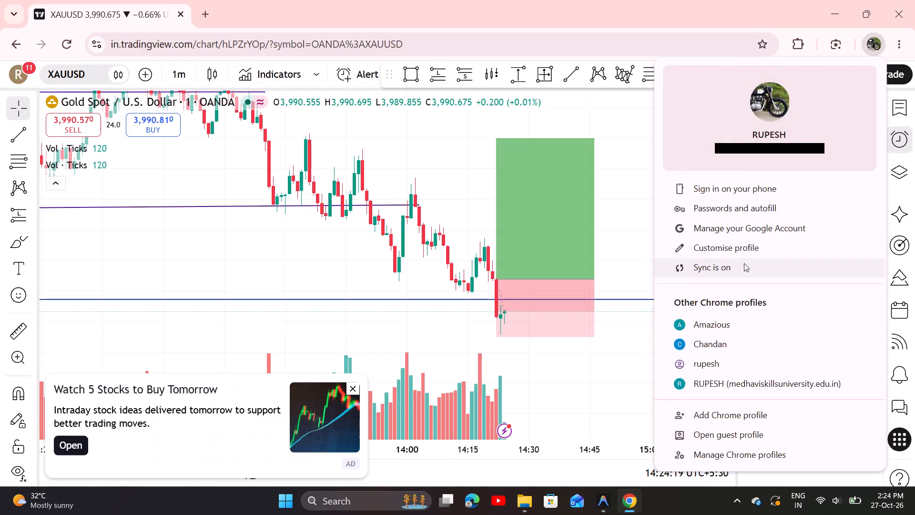
{"action": "left_click", "coordinate": [701, 340]}
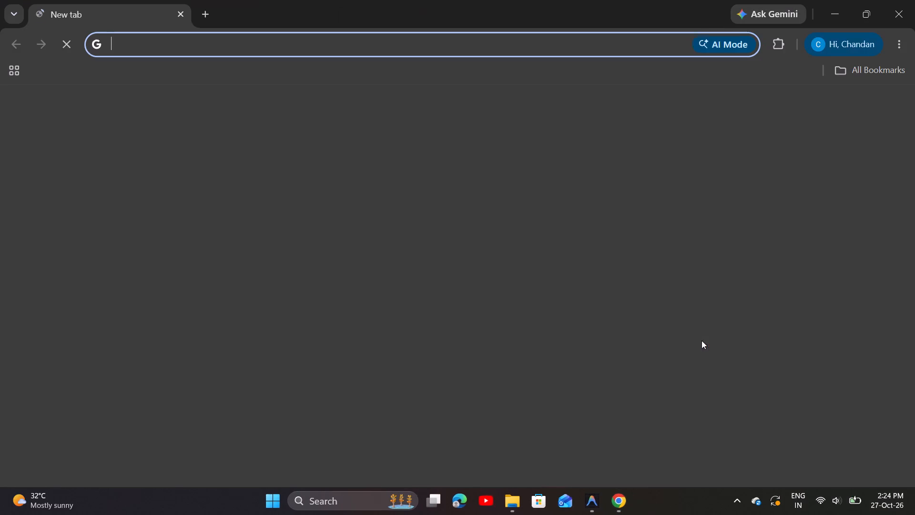
{"action": "left_click", "coordinate": [444, 298]}
{"action": "left_click", "coordinate": [300, 316]}
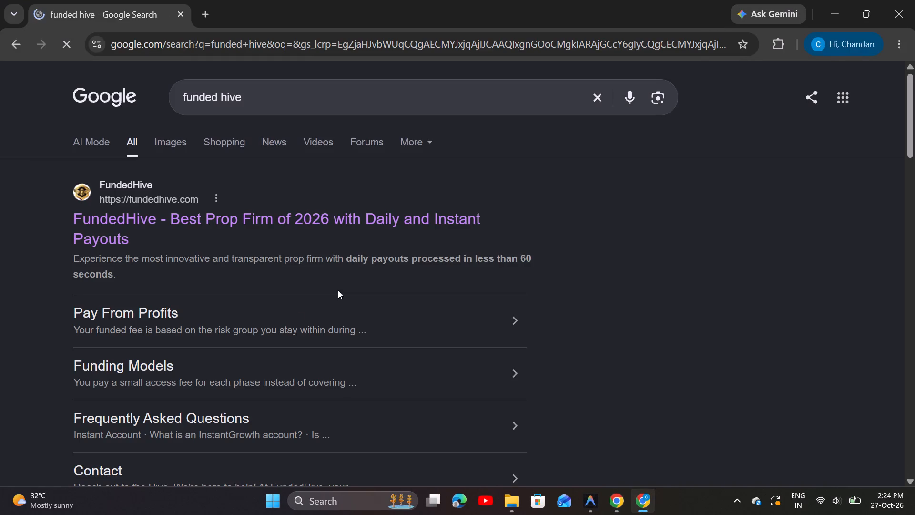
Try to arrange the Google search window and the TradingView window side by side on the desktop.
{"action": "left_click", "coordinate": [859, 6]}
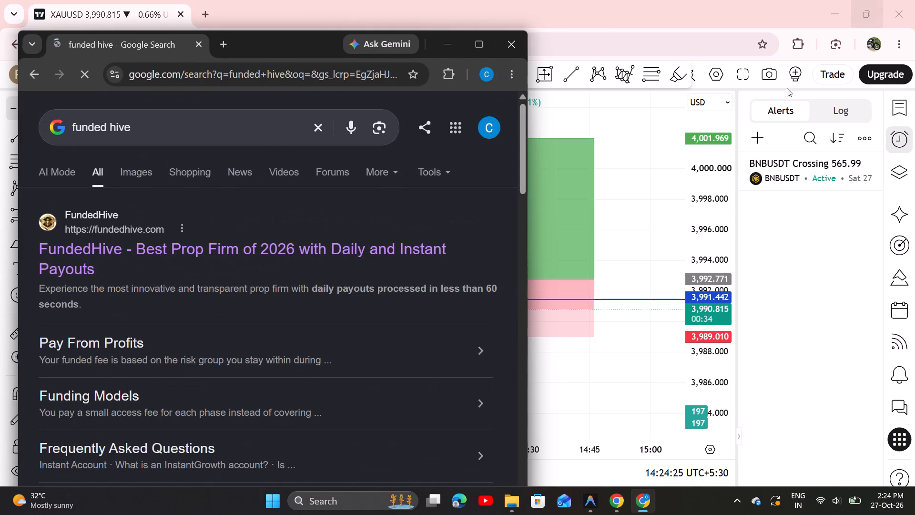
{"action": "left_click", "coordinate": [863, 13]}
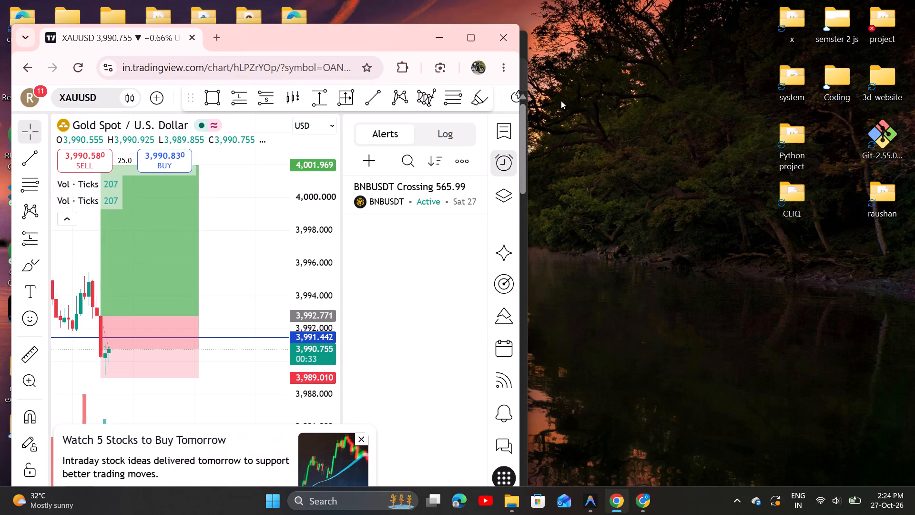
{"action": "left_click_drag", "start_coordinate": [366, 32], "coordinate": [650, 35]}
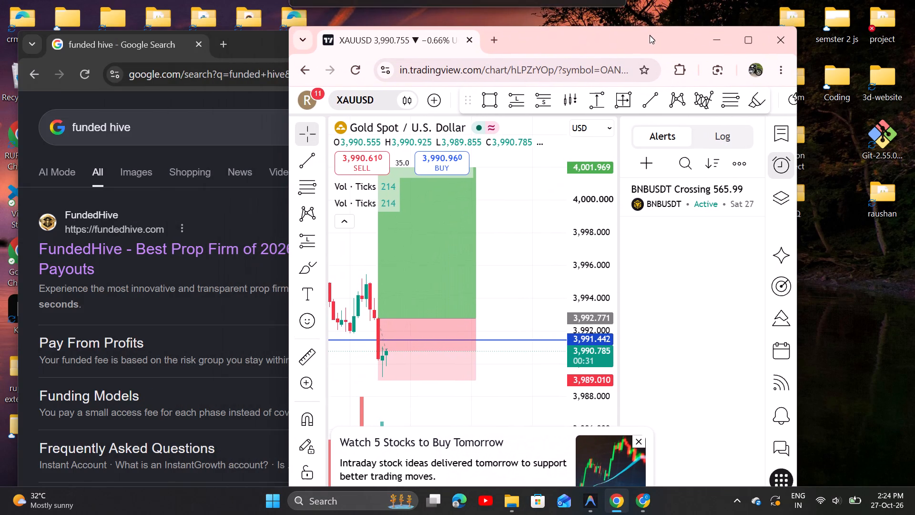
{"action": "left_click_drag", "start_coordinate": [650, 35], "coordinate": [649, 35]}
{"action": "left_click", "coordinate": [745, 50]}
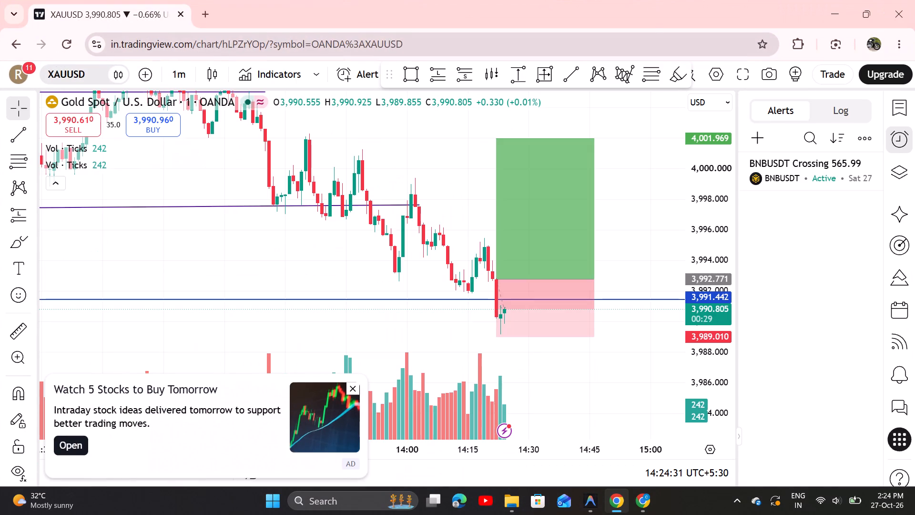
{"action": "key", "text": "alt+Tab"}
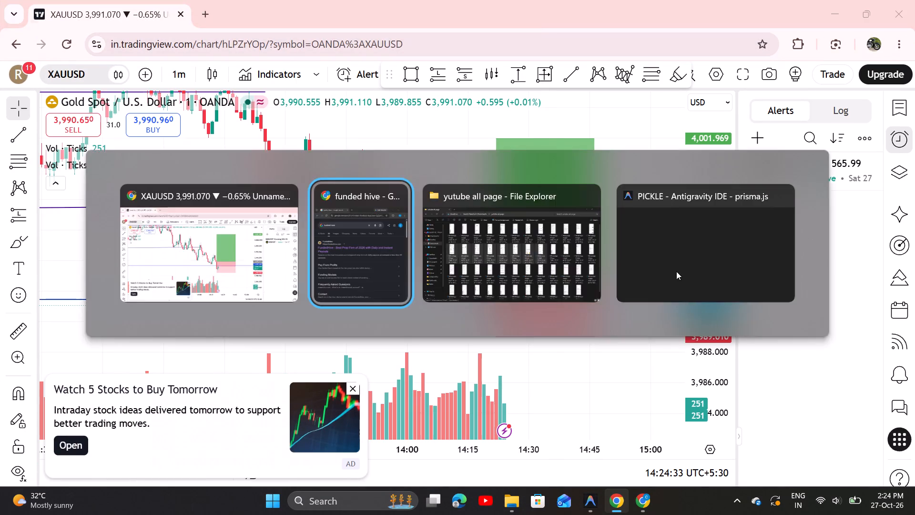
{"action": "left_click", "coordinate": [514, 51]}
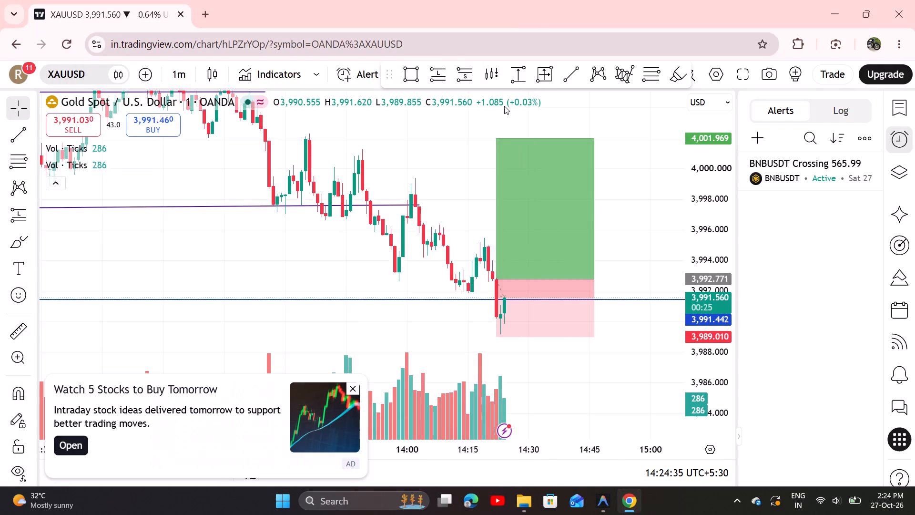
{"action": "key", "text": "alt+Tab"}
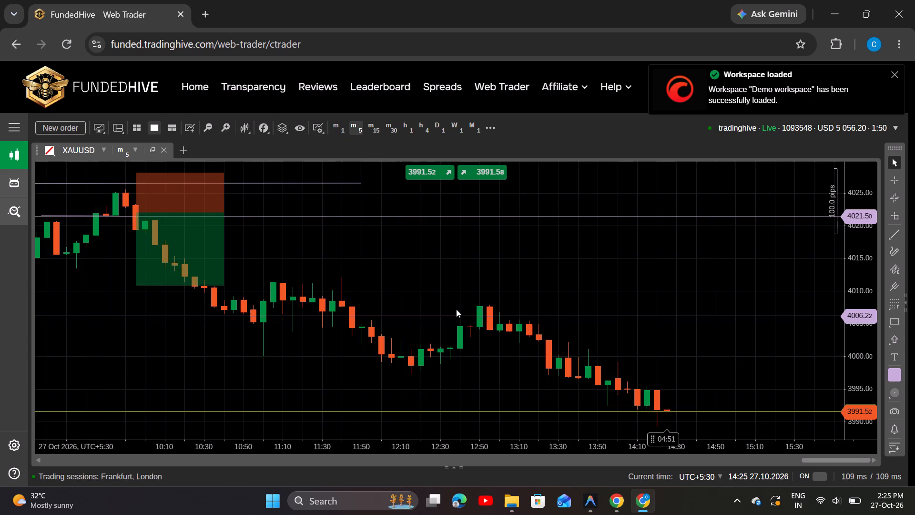
Open a new XAUUSD market order in the Web Trader and select the buy side.
{"action": "left_click_drag", "start_coordinate": [533, 271], "coordinate": [396, 241]}
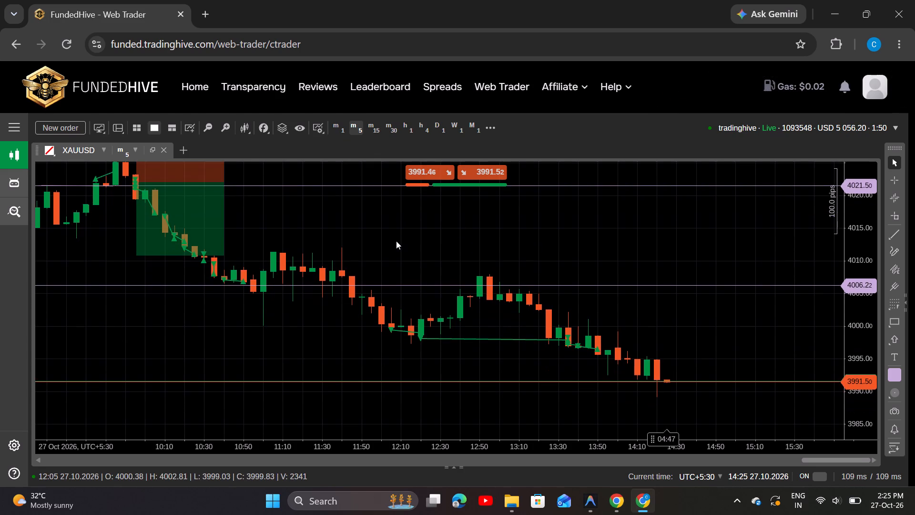
{"action": "left_click", "coordinate": [66, 127]}
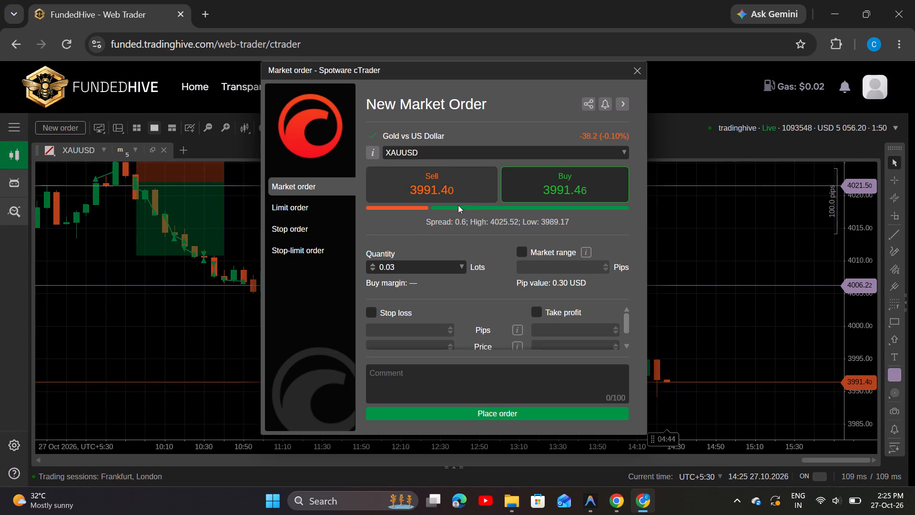
{"action": "left_click", "coordinate": [529, 187]}
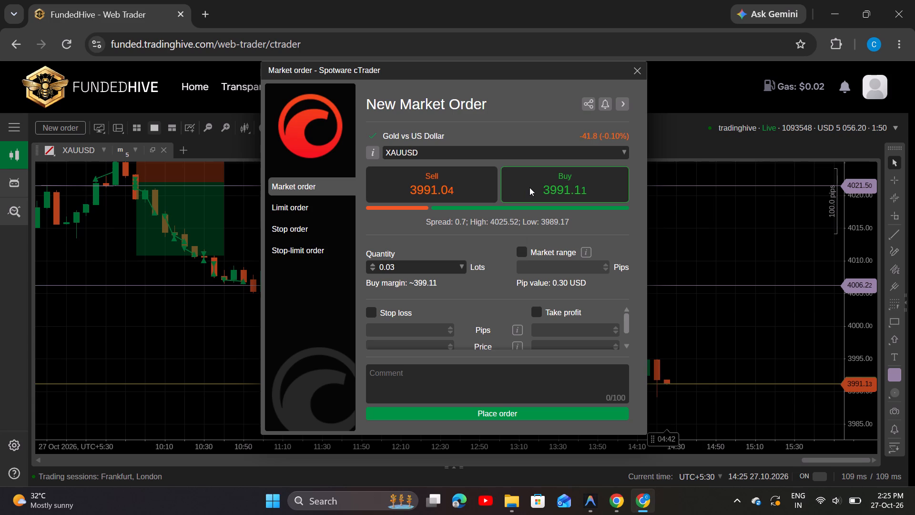
Switch to the TradingView XAUUSD chart and lower the long position's stop loss to about 3,981.
{"action": "key", "text": "alt+Tab"}
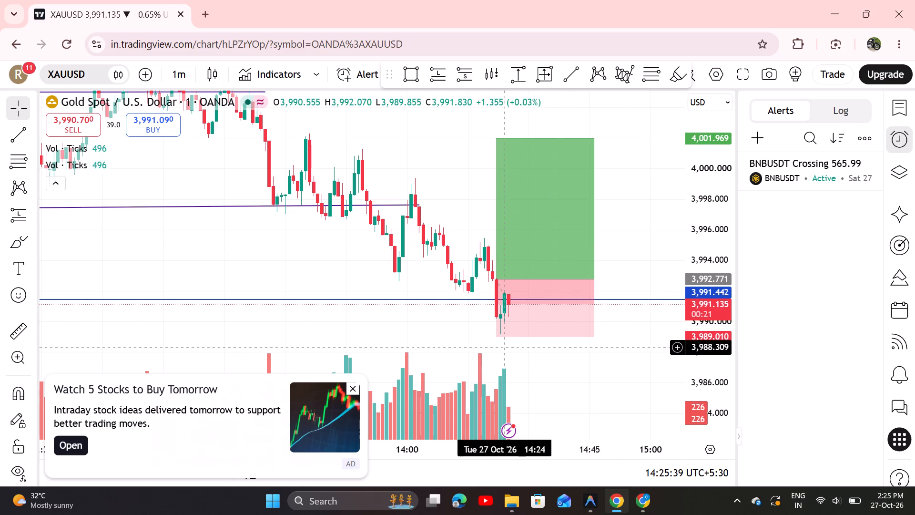
{"action": "left_click_drag", "start_coordinate": [498, 339], "coordinate": [495, 351]}
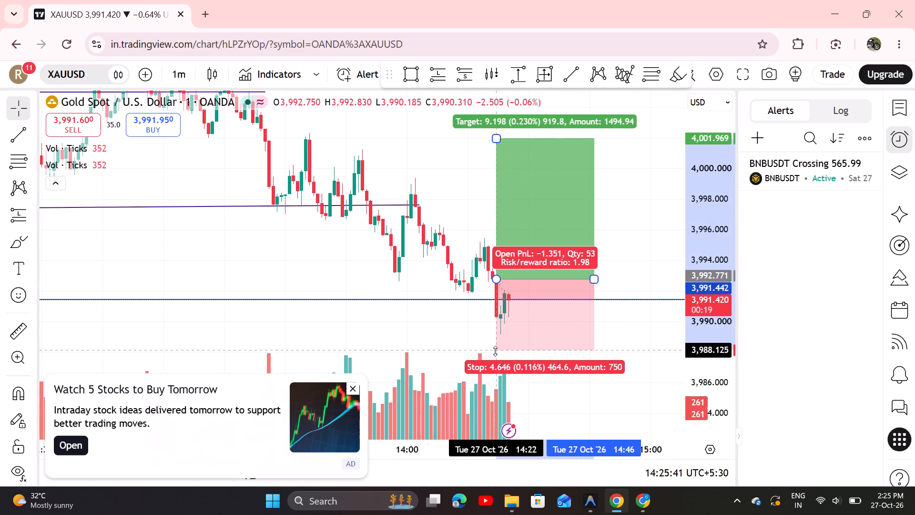
{"action": "left_click_drag", "start_coordinate": [495, 351], "coordinate": [501, 330]}
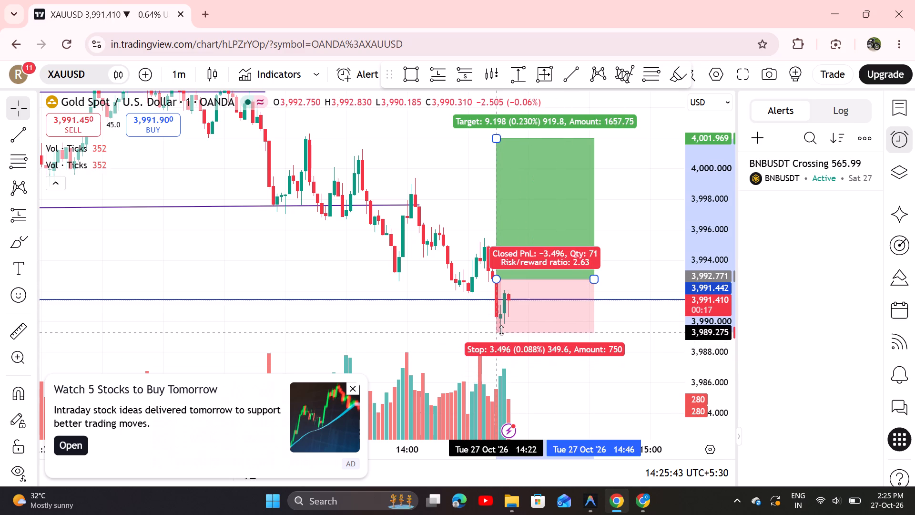
{"action": "left_click_drag", "start_coordinate": [501, 330], "coordinate": [497, 327]}
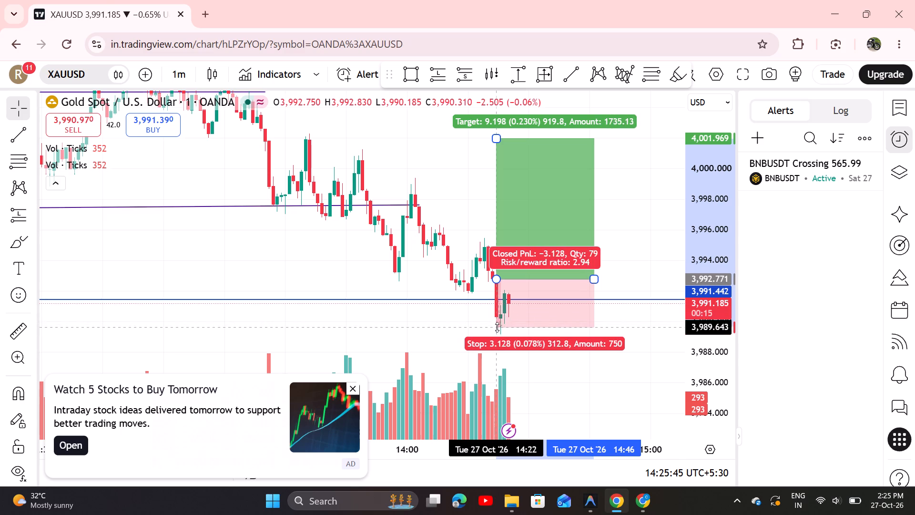
{"action": "left_click_drag", "start_coordinate": [497, 327], "coordinate": [496, 374]}
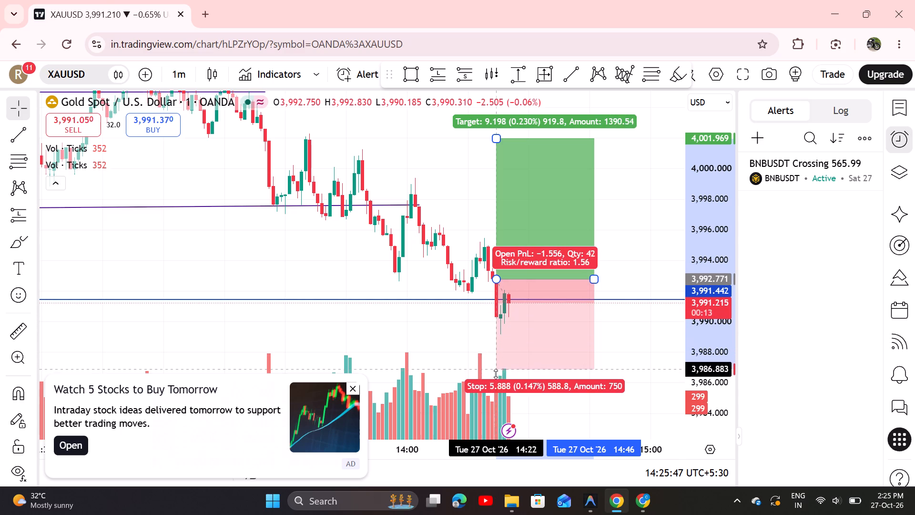
{"action": "left_click_drag", "start_coordinate": [496, 374], "coordinate": [494, 406]}
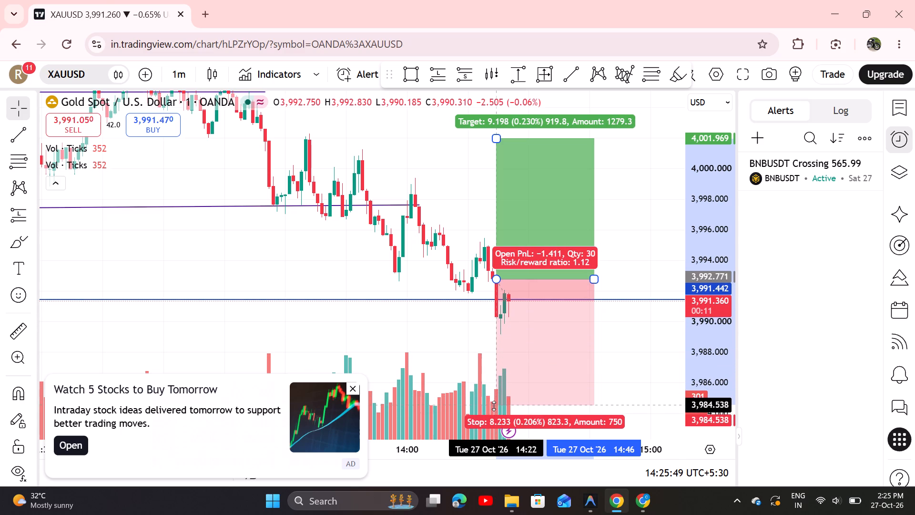
{"action": "left_click_drag", "start_coordinate": [494, 406], "coordinate": [501, 412]}
{"action": "left_click_drag", "start_coordinate": [461, 354], "coordinate": [457, 314]}
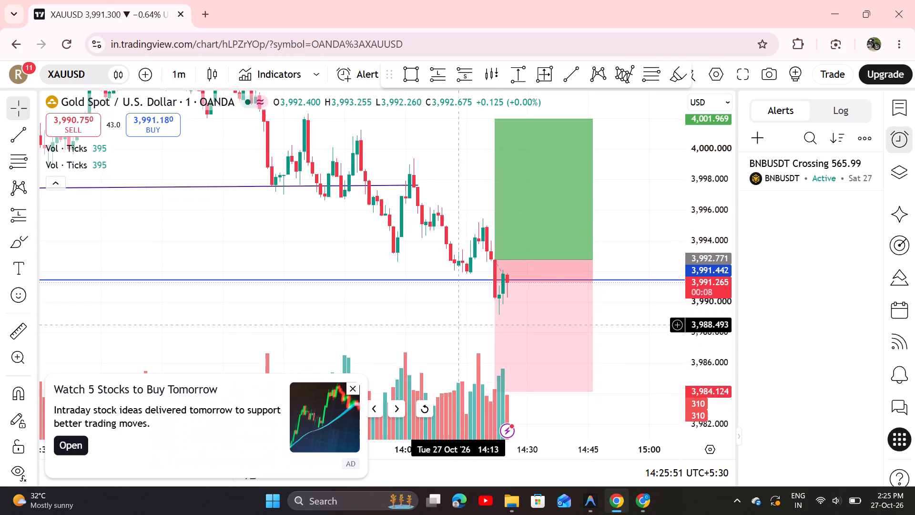
{"action": "left_click_drag", "start_coordinate": [457, 314], "coordinate": [464, 263]}
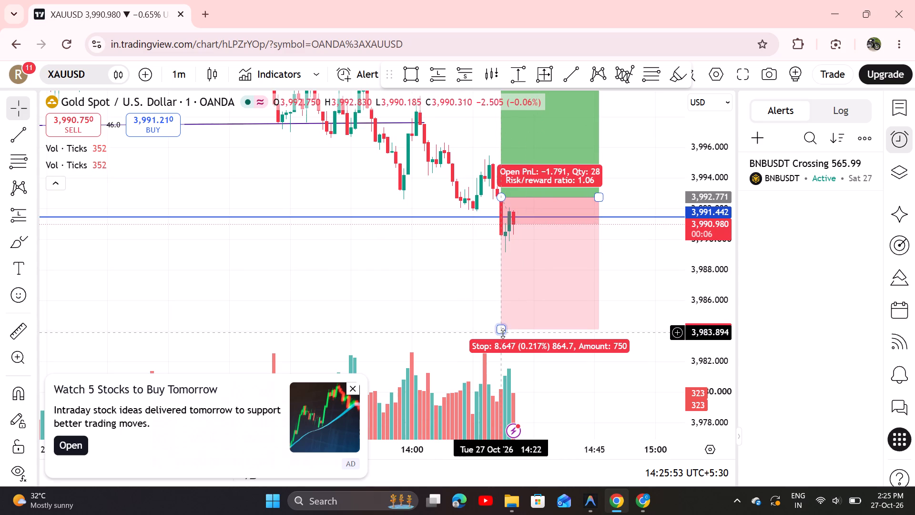
{"action": "left_click_drag", "start_coordinate": [503, 333], "coordinate": [498, 355]}
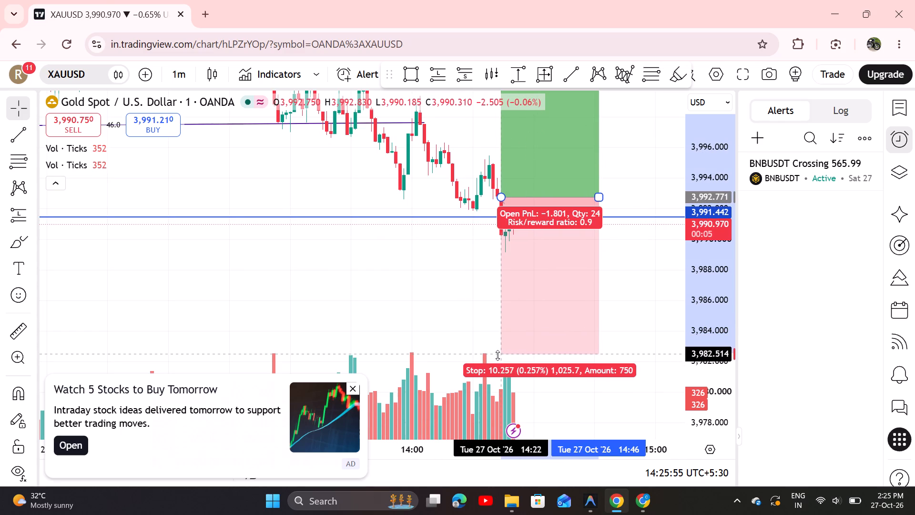
{"action": "left_click_drag", "start_coordinate": [498, 355], "coordinate": [497, 382]}
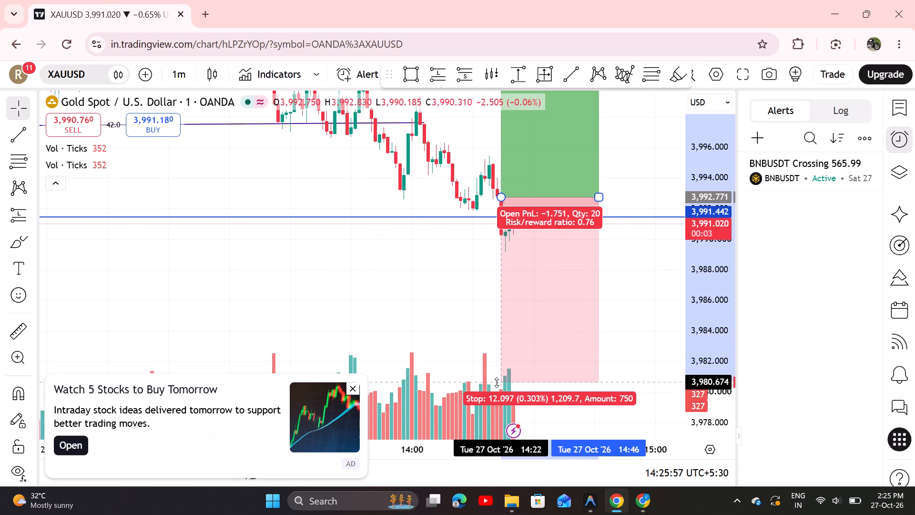
{"action": "left_click_drag", "start_coordinate": [497, 382], "coordinate": [498, 378]}
{"action": "left_click", "coordinate": [463, 309]}
{"action": "left_click_drag", "start_coordinate": [463, 309], "coordinate": [333, 365]}
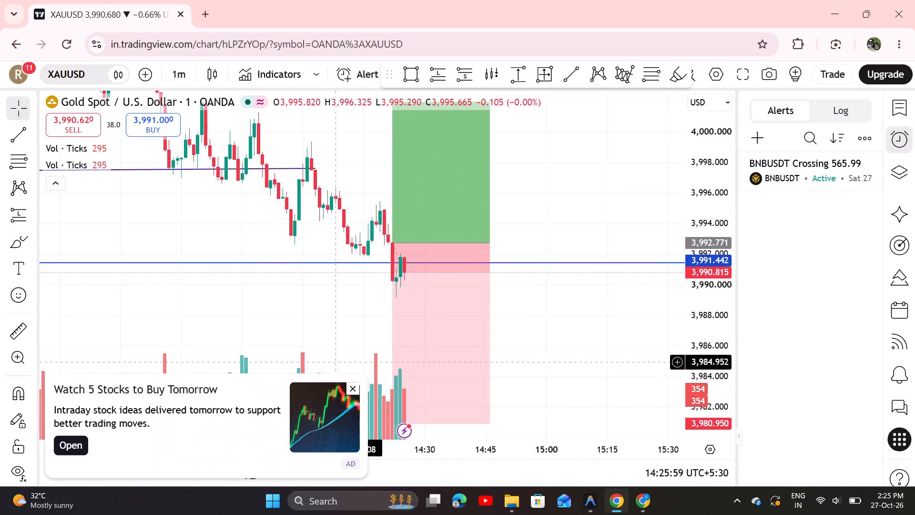
{"action": "left_click_drag", "start_coordinate": [333, 365], "coordinate": [413, 379]}
{"action": "right_click_drag", "start_coordinate": [413, 379], "coordinate": [406, 355]}
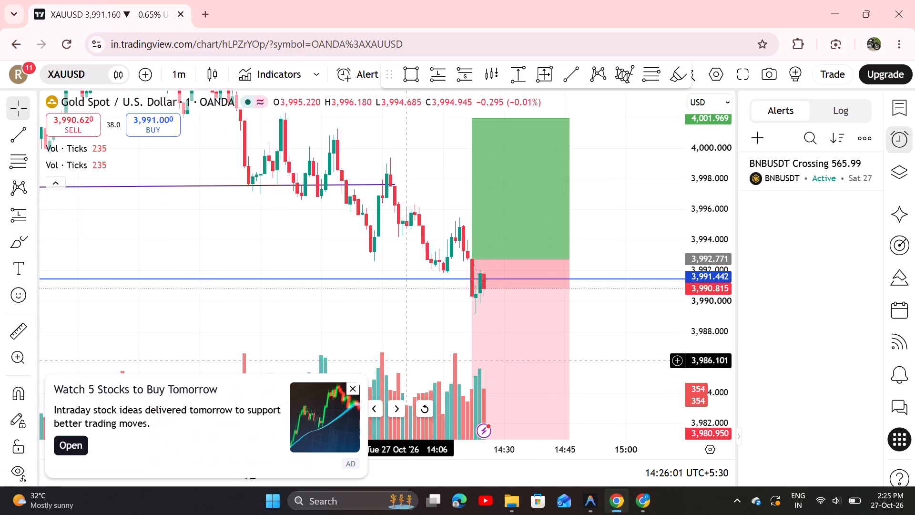
{"action": "right_click_drag", "start_coordinate": [406, 355], "coordinate": [400, 340]}
{"action": "right_click", "coordinate": [400, 340]}
Compare the XAUUSD buy order in FundedHive with the long position on the TradingView chart.
{"action": "key", "text": "alt+Tab"}
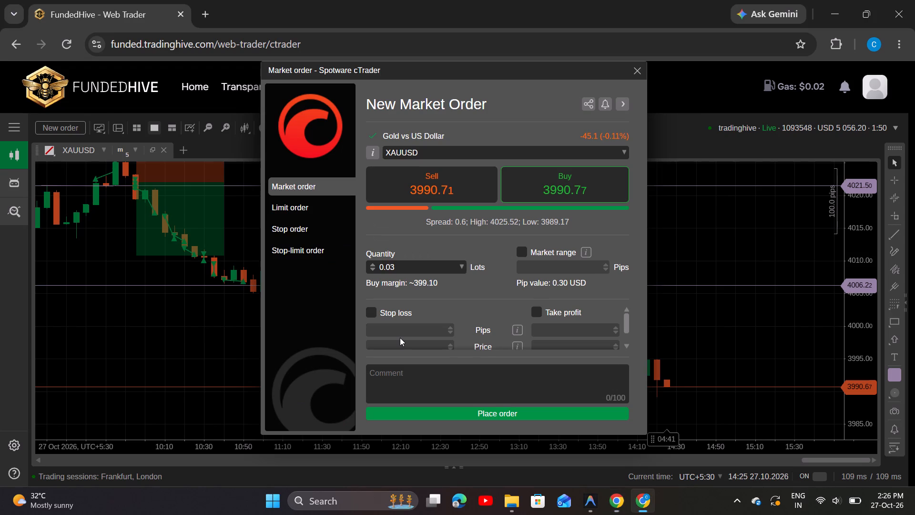
{"action": "key", "text": "alt+Tab"}
{"action": "left_click", "coordinate": [377, 344]}
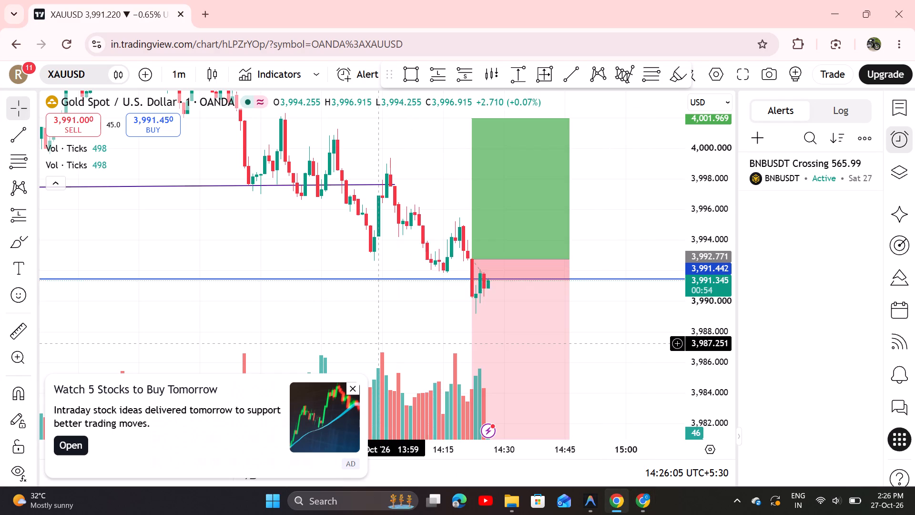
{"action": "key", "text": "alt+Tab"}
{"action": "left_click", "coordinate": [573, 175]}
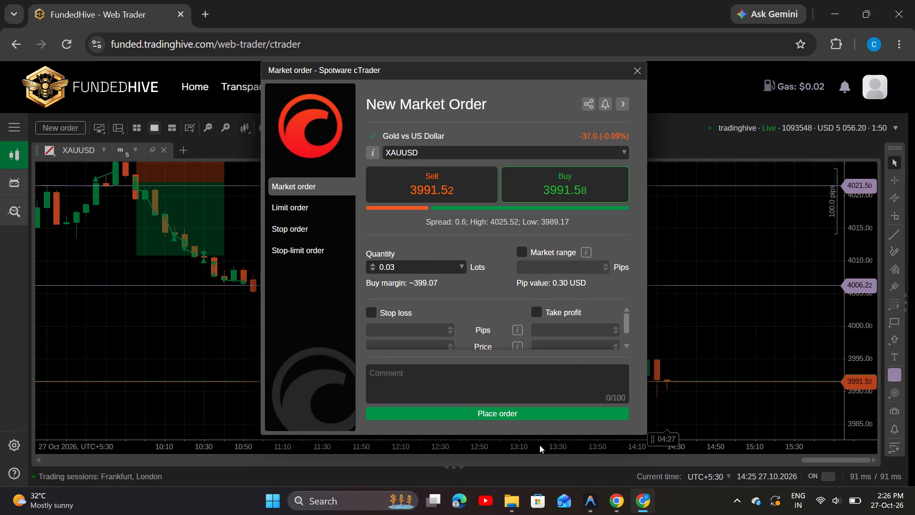
{"action": "key", "text": "alt+Tab"}
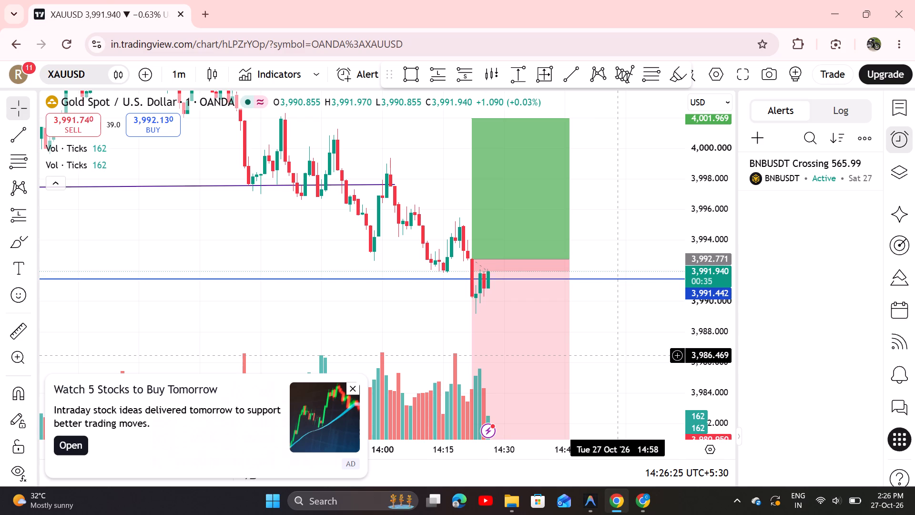
Switch back to FundedHive's Web Trader and place the market order to buy 0.03 lots of XAUUSD.
{"action": "key", "text": "alt+Tab"}
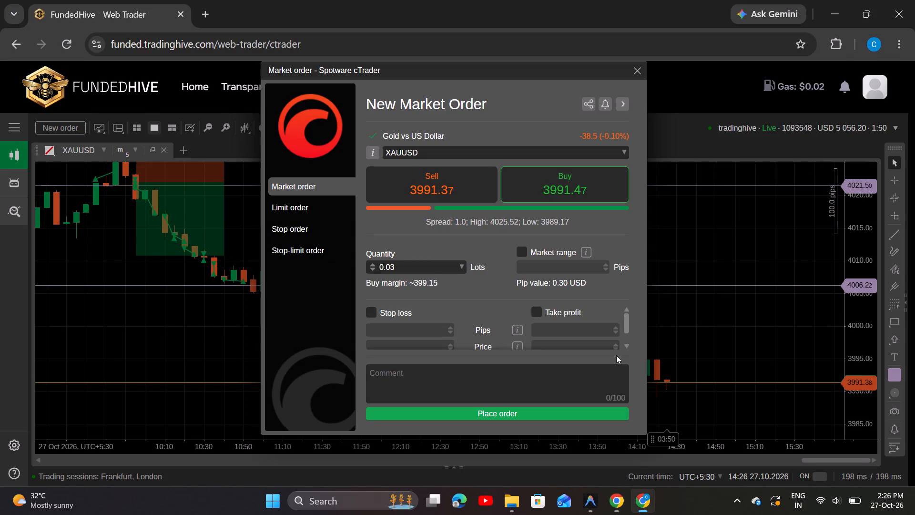
{"action": "left_click", "coordinate": [528, 415]}
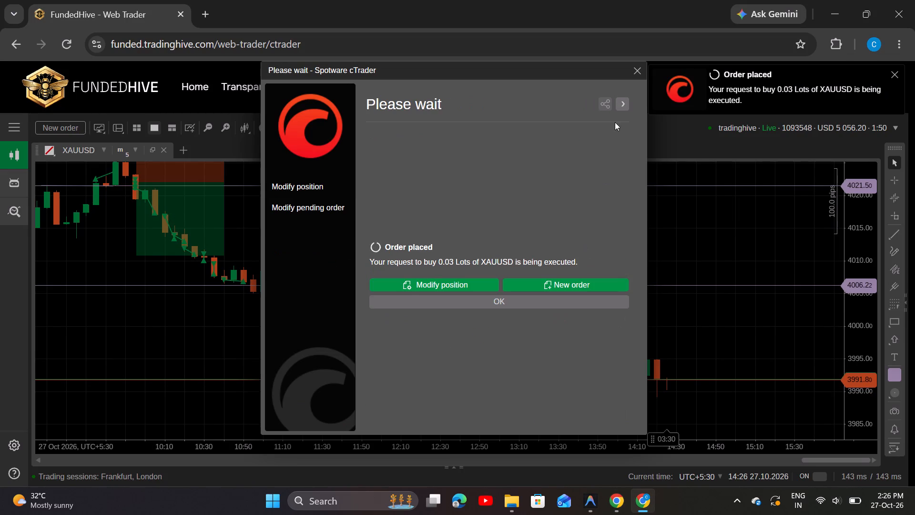
{"action": "left_click", "coordinate": [636, 71]}
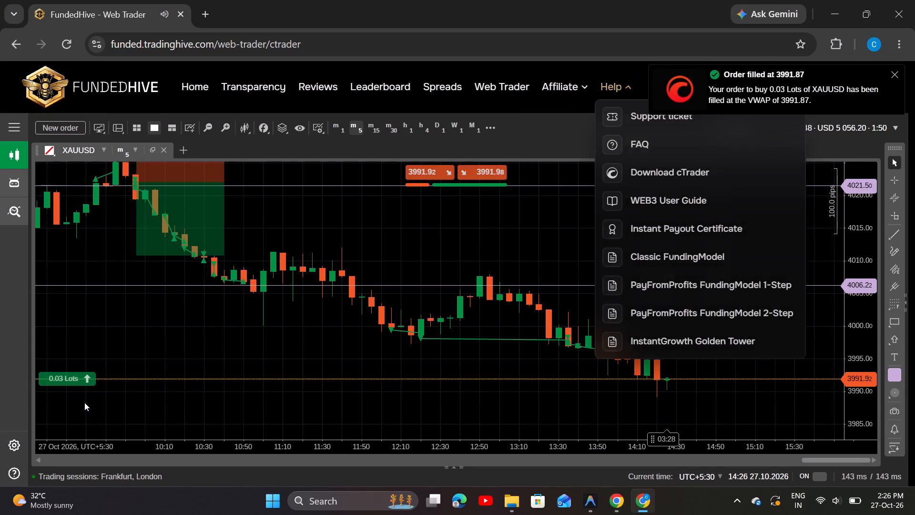
Set the open XAUUSD position's take profit to about 4,002.96 and its stop loss to about 3,980.46 on the chart.
{"action": "left_click_drag", "start_coordinate": [46, 362], "coordinate": [57, 343]}
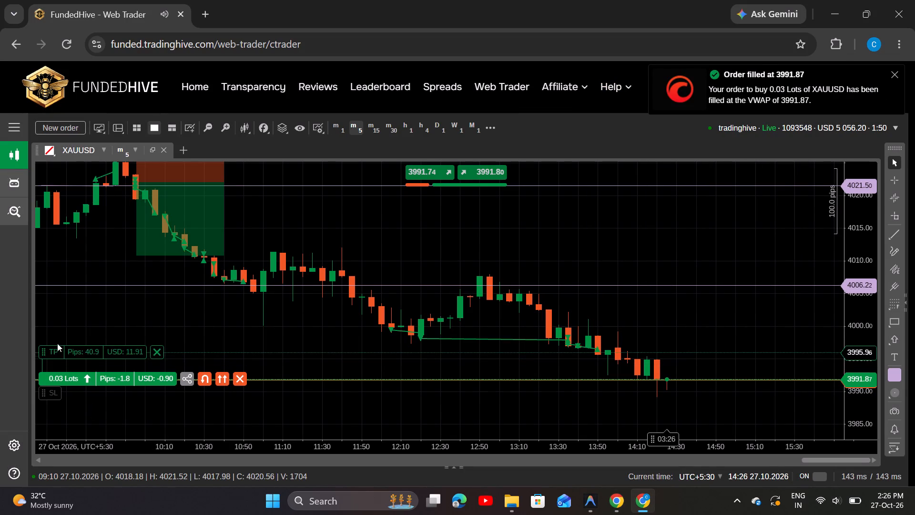
{"action": "left_click_drag", "start_coordinate": [57, 343], "coordinate": [61, 333]}
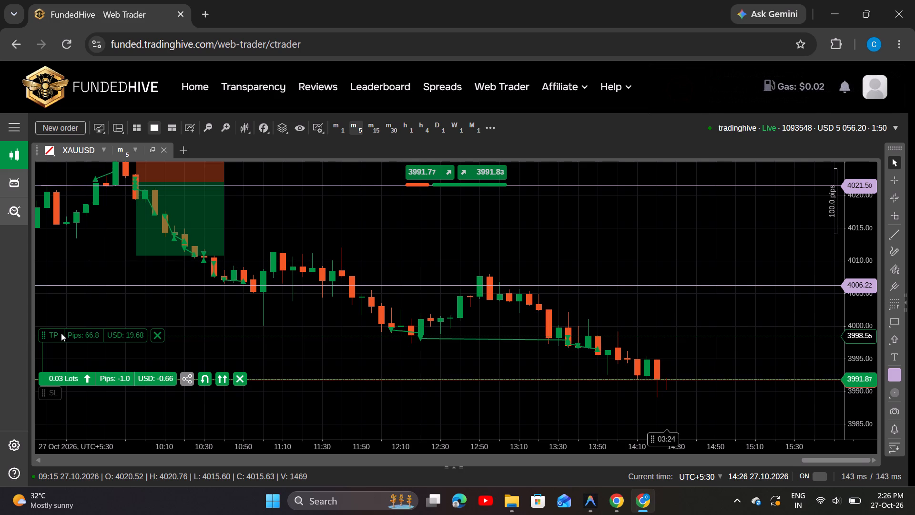
{"action": "left_click_drag", "start_coordinate": [61, 333], "coordinate": [63, 326]}
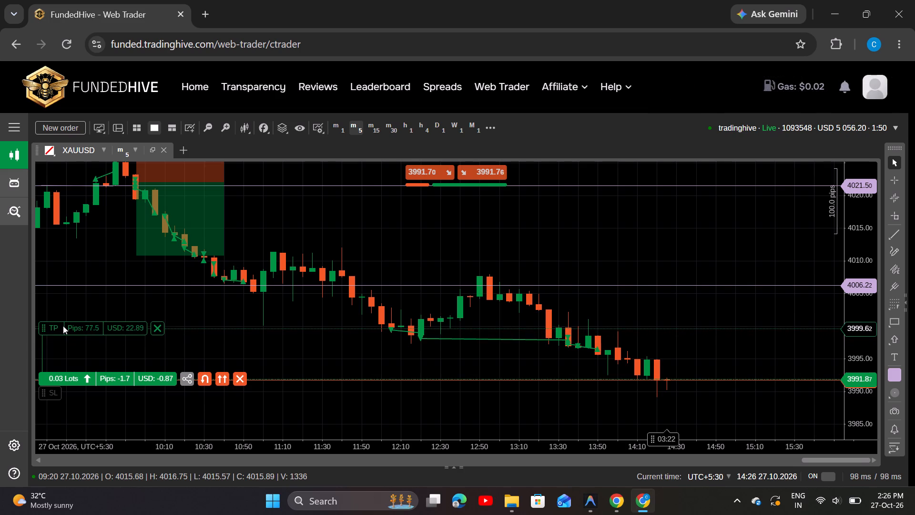
{"action": "left_click_drag", "start_coordinate": [63, 326], "coordinate": [69, 304]}
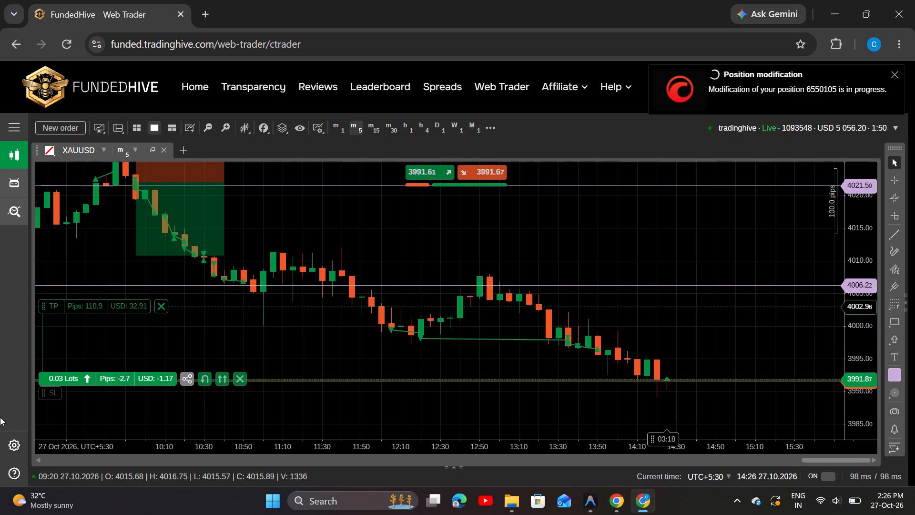
{"action": "left_click_drag", "start_coordinate": [53, 394], "coordinate": [53, 427]}
{"action": "left_click_drag", "start_coordinate": [690, 328], "coordinate": [693, 248]}
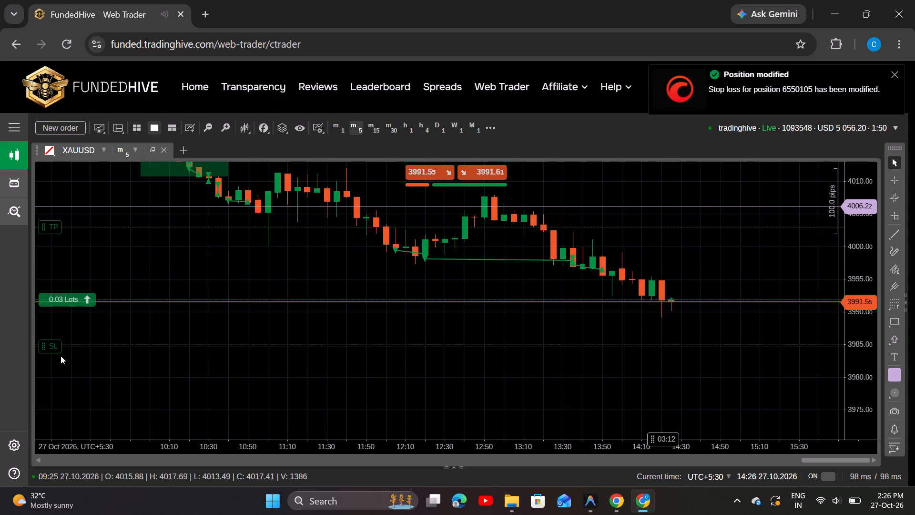
{"action": "left_click_drag", "start_coordinate": [54, 347], "coordinate": [51, 366]}
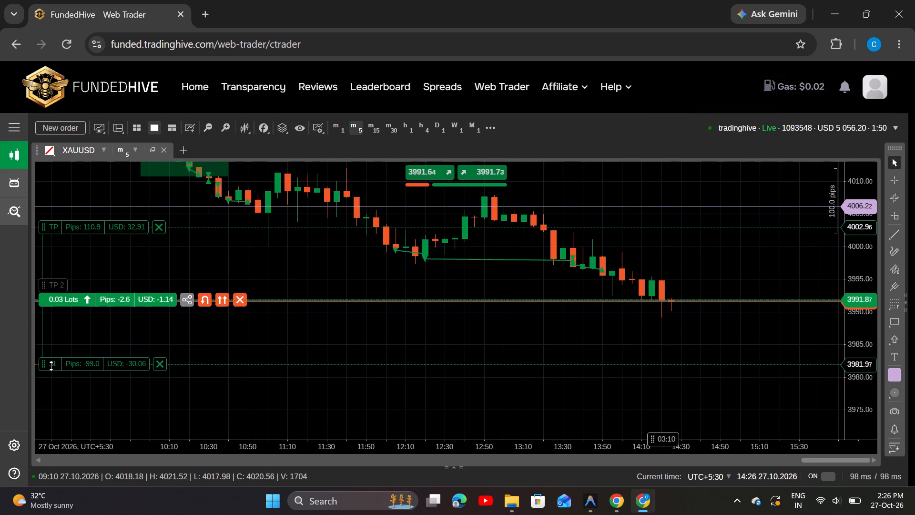
{"action": "left_click_drag", "start_coordinate": [51, 366], "coordinate": [51, 374]}
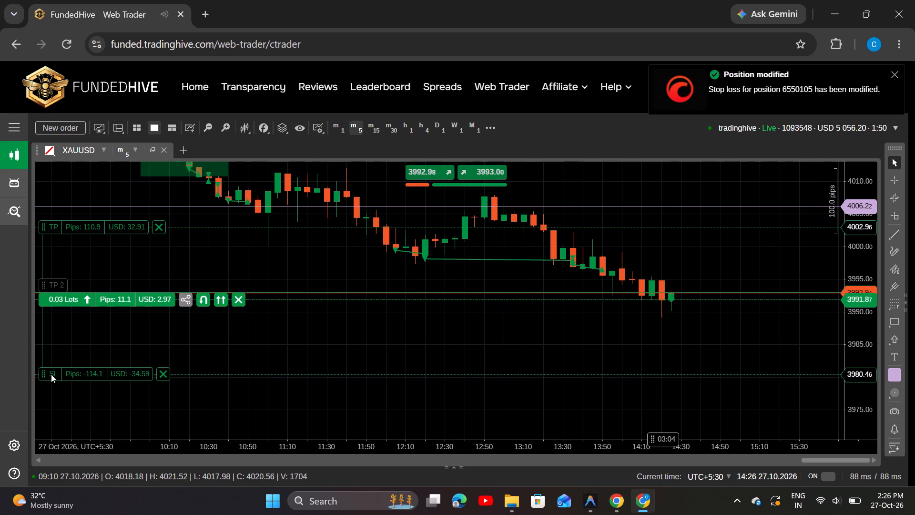
Try higher take profit levels for the XAUUSD position on the chart and settle it at about 4,002.74.
{"action": "left_click_drag", "start_coordinate": [305, 248], "coordinate": [292, 280]}
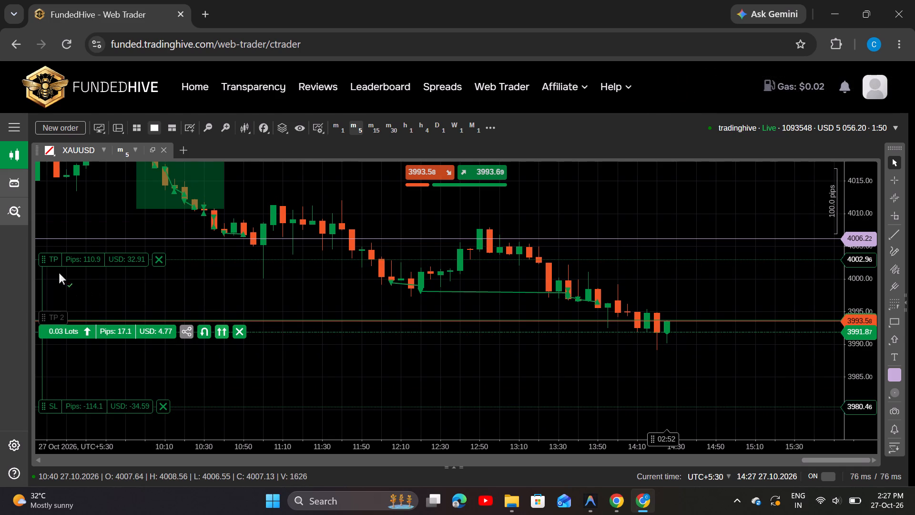
{"action": "left_click_drag", "start_coordinate": [58, 257], "coordinate": [61, 255]}
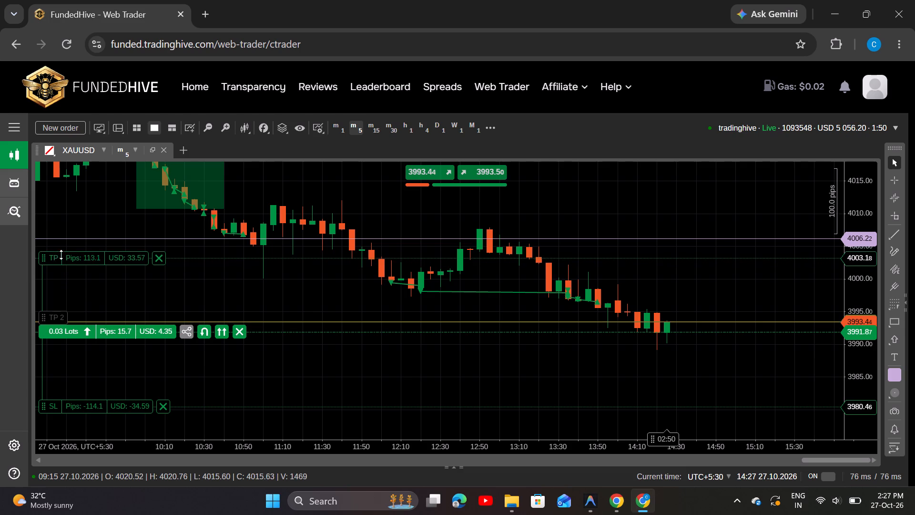
{"action": "left_click_drag", "start_coordinate": [61, 255], "coordinate": [75, 218]}
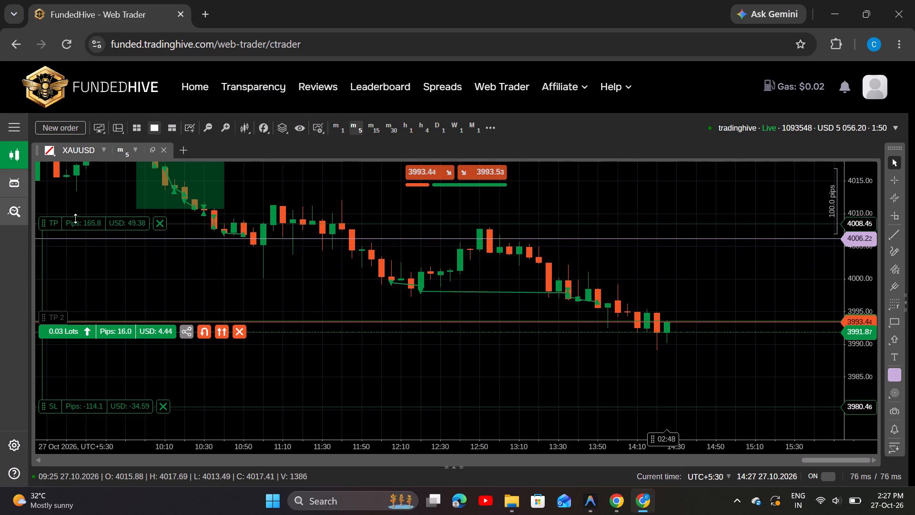
{"action": "left_click_drag", "start_coordinate": [75, 218], "coordinate": [75, 203]}
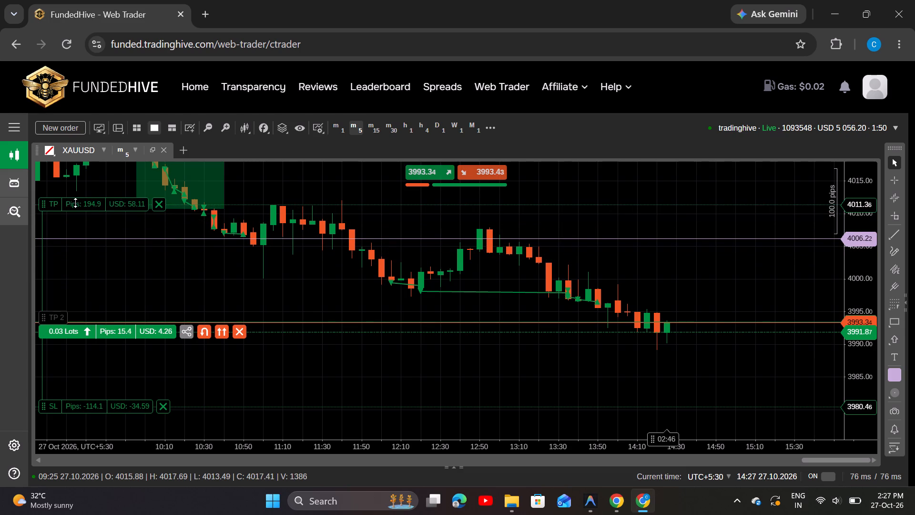
{"action": "left_click_drag", "start_coordinate": [75, 203], "coordinate": [74, 205]}
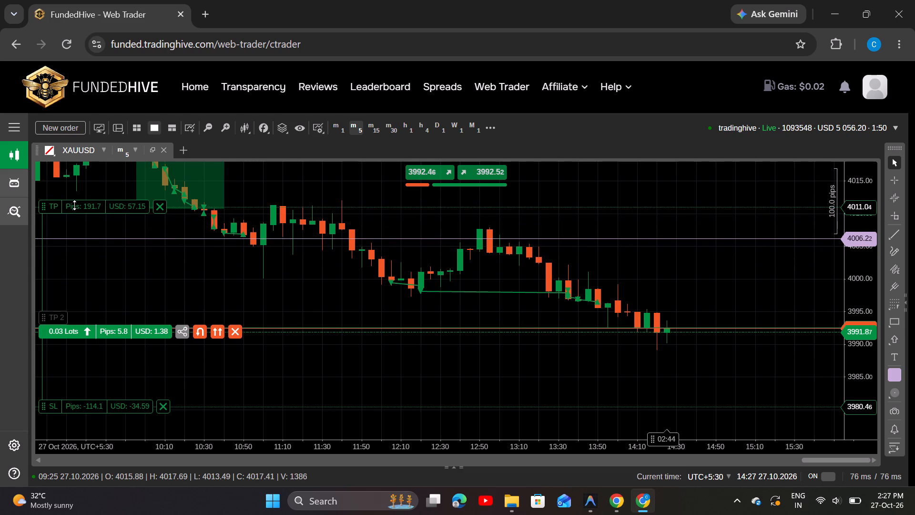
{"action": "left_click_drag", "start_coordinate": [74, 205], "coordinate": [65, 229]}
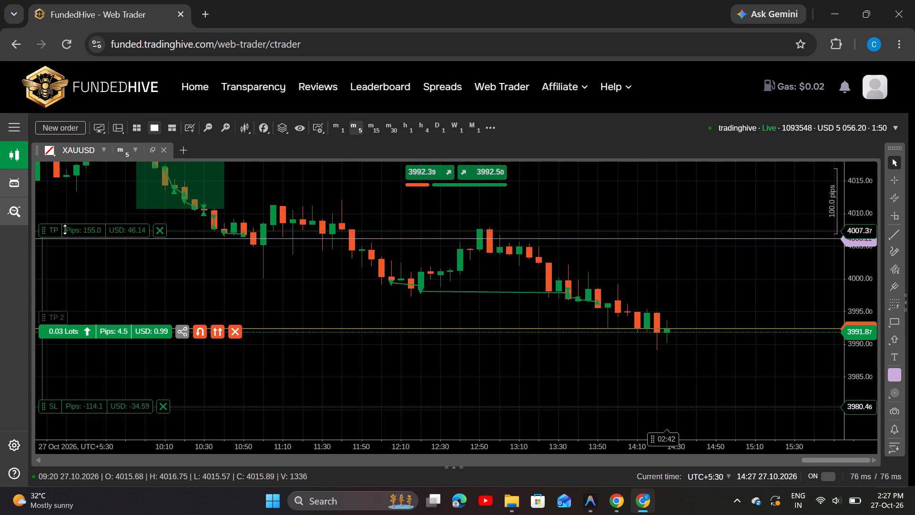
{"action": "left_click_drag", "start_coordinate": [65, 229], "coordinate": [57, 254]}
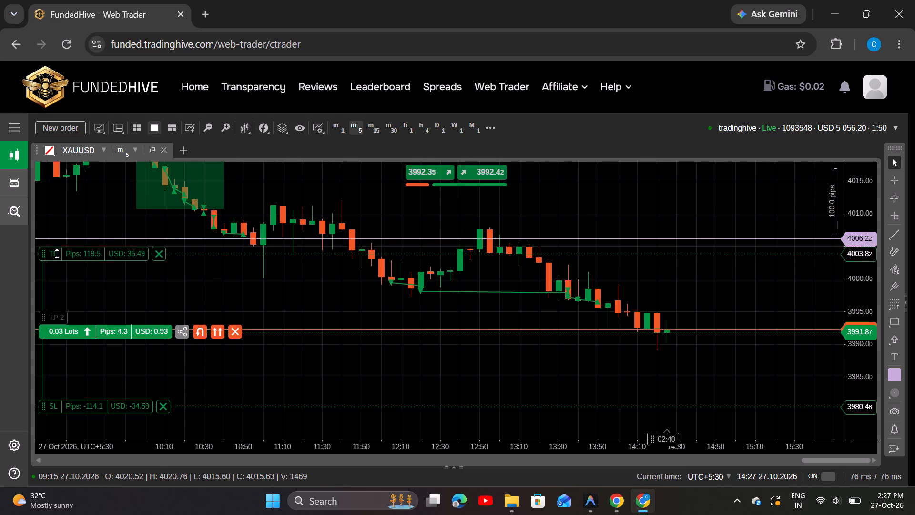
{"action": "left_click_drag", "start_coordinate": [57, 254], "coordinate": [54, 259]}
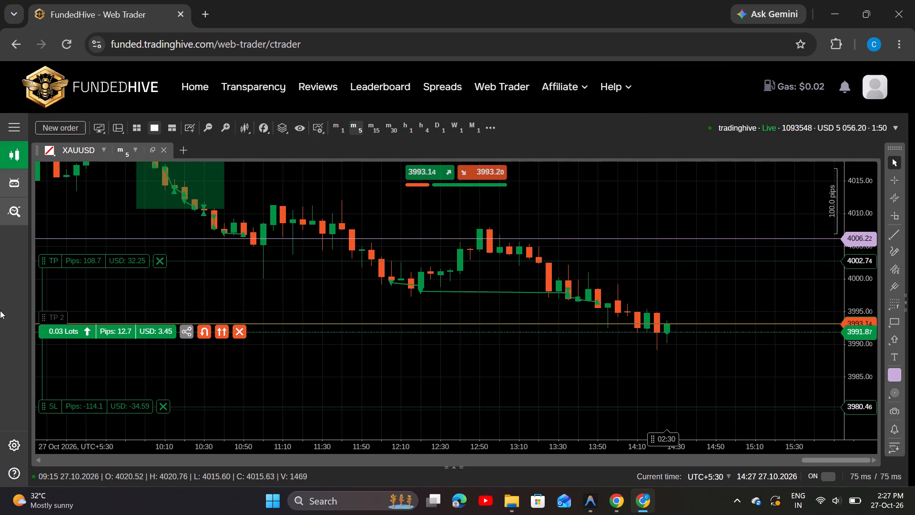
Close the open 0.03-lot XAUUSD buy position.
{"action": "left_click", "coordinate": [242, 330]}
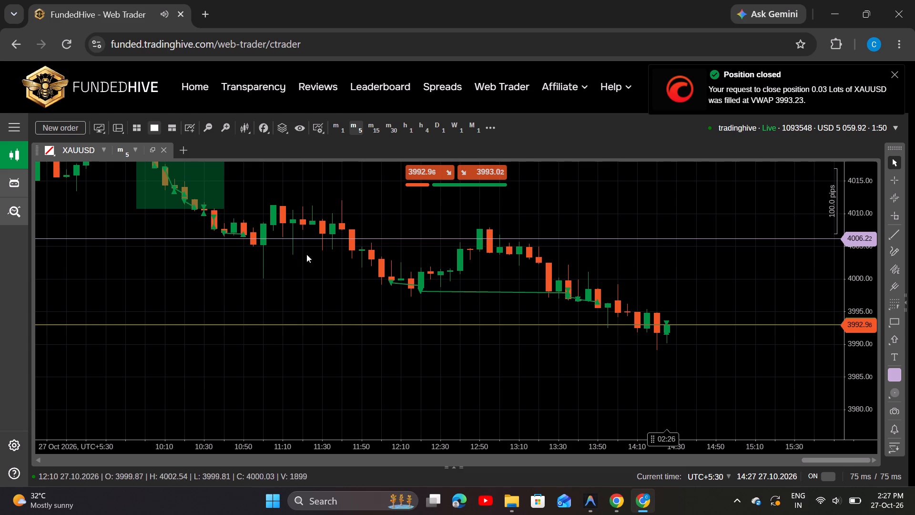
Open a new XAUUSD market order and place it as a buy of 0.03 lots.
{"action": "left_click", "coordinate": [67, 126]}
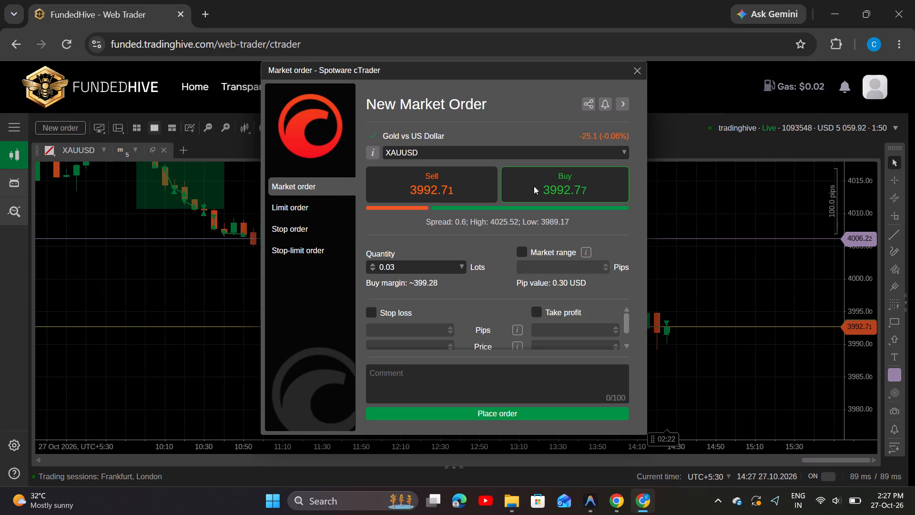
{"action": "key", "text": "alt+Tab"}
{"action": "key", "text": "alt+Tab"}
{"action": "key", "text": "alt+Tab"}
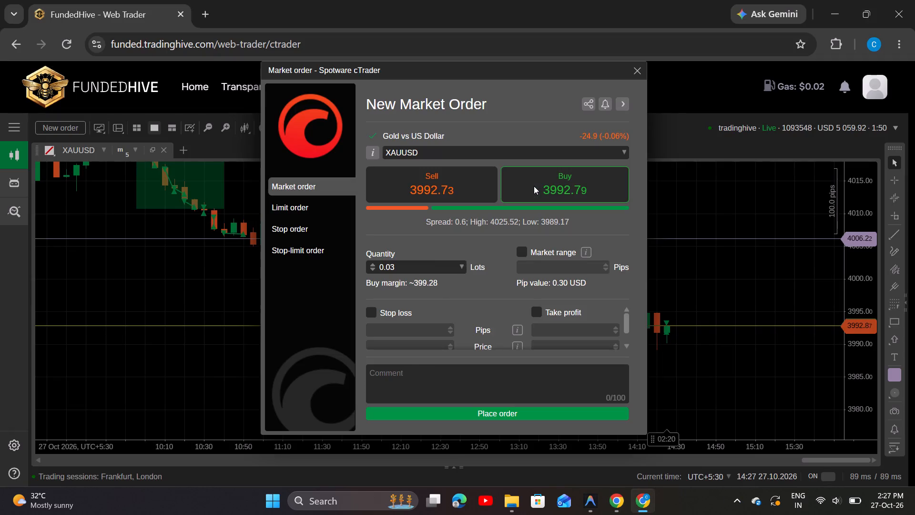
{"action": "key", "text": "alt+Tab"}
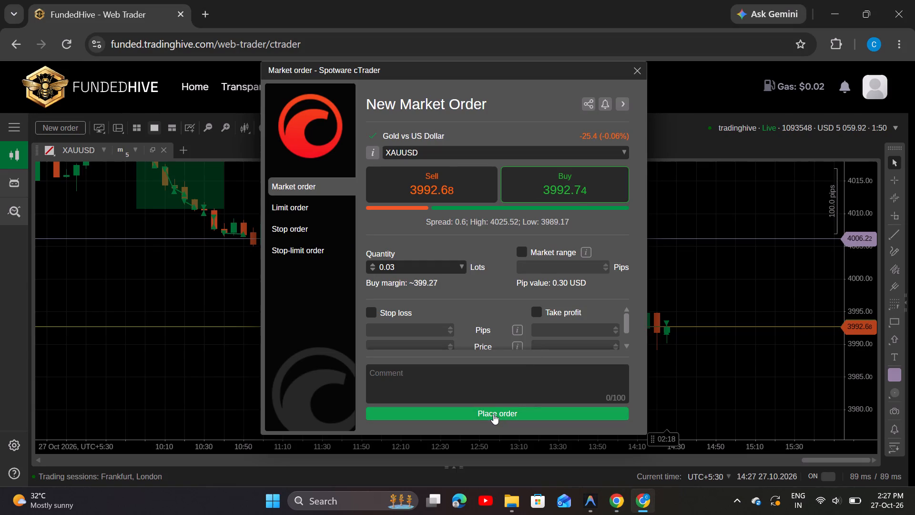
{"action": "left_click", "coordinate": [494, 412]}
{"action": "left_click", "coordinate": [636, 70]}
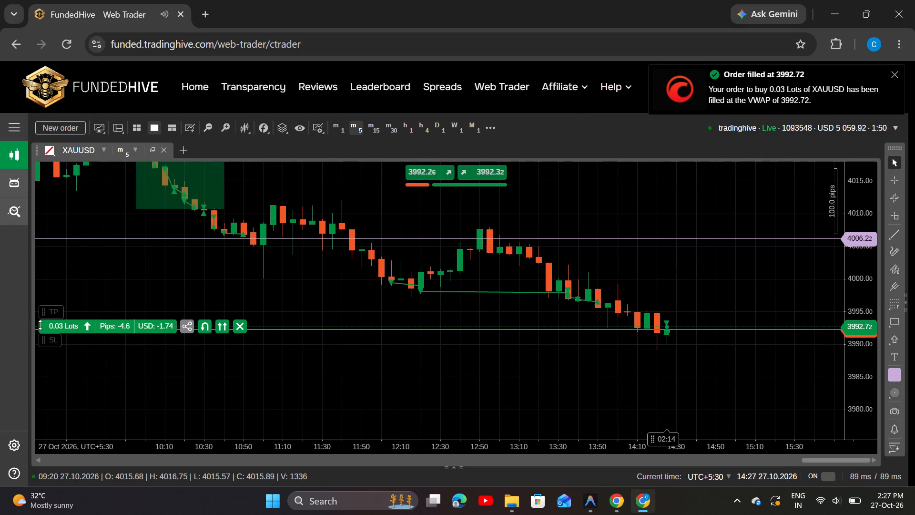
Set the new XAUUSD position's take profit to about 4,004.67 and its stop loss to about 3,980.01 on the chart.
{"action": "left_click_drag", "start_coordinate": [46, 311], "coordinate": [67, 257]}
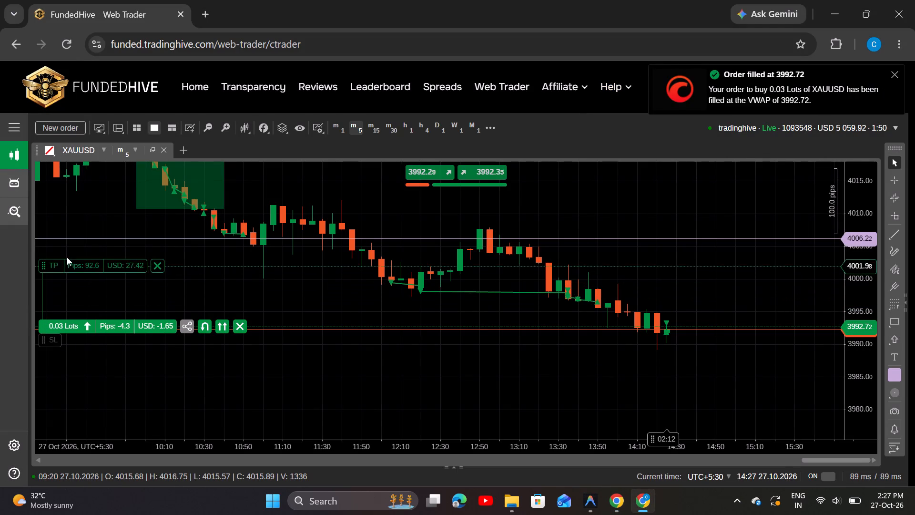
{"action": "left_click_drag", "start_coordinate": [67, 257], "coordinate": [69, 247]}
{"action": "left_click_drag", "start_coordinate": [52, 345], "coordinate": [50, 362]}
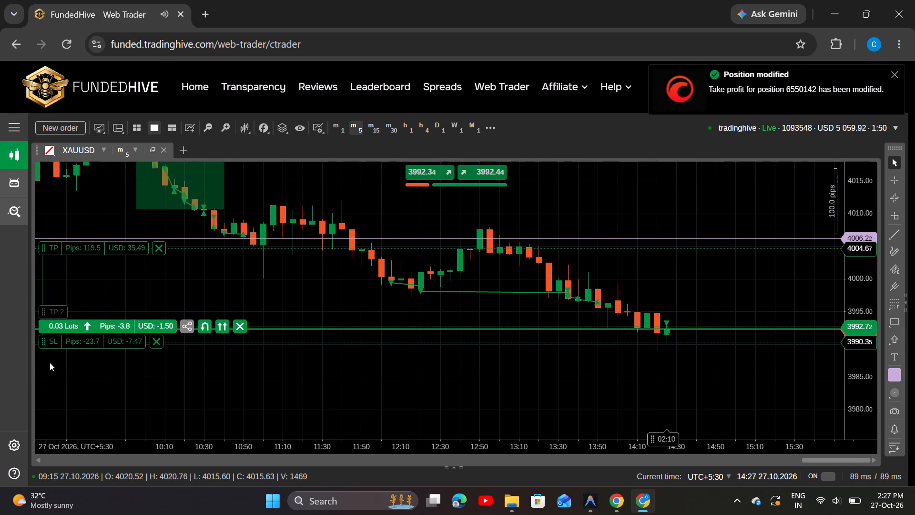
{"action": "left_click_drag", "start_coordinate": [50, 362], "coordinate": [52, 407]}
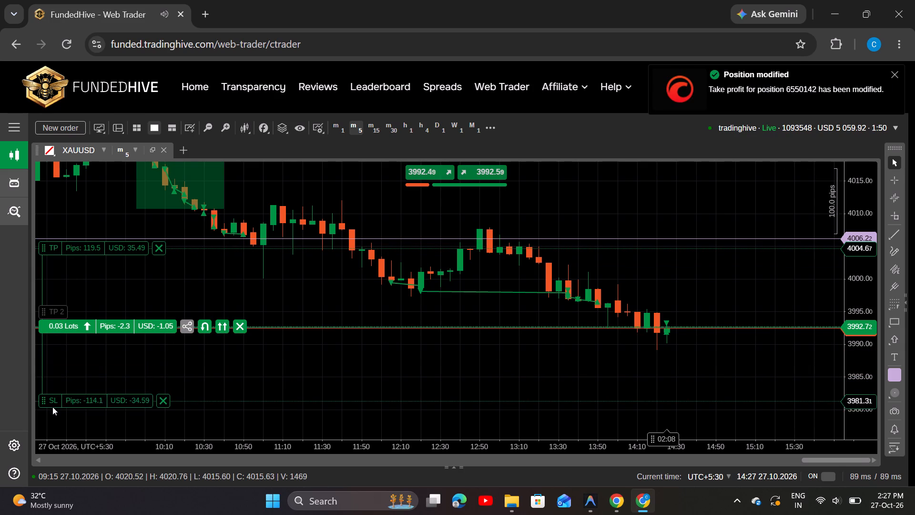
{"action": "left_click_drag", "start_coordinate": [52, 407], "coordinate": [46, 414]}
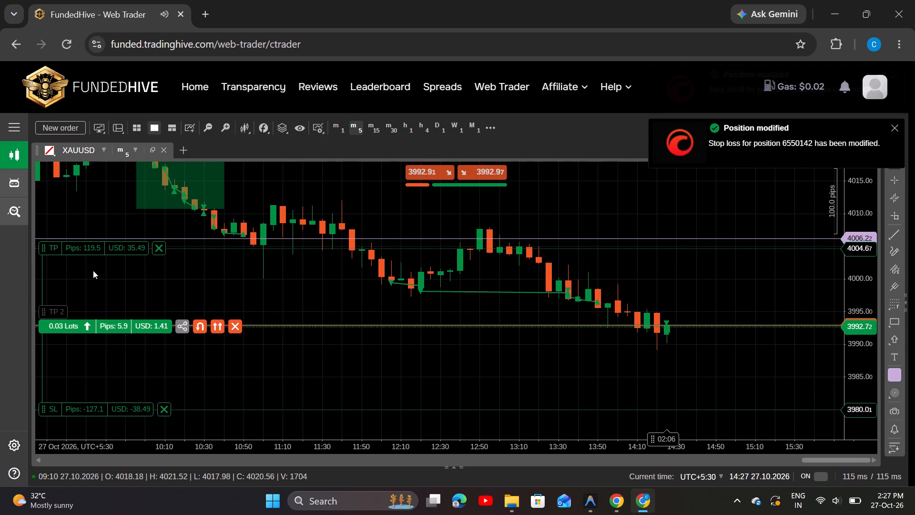
Lower the new XAUUSD position's take profit to about 4,002.40.
{"action": "left_click_drag", "start_coordinate": [84, 249], "coordinate": [76, 259]}
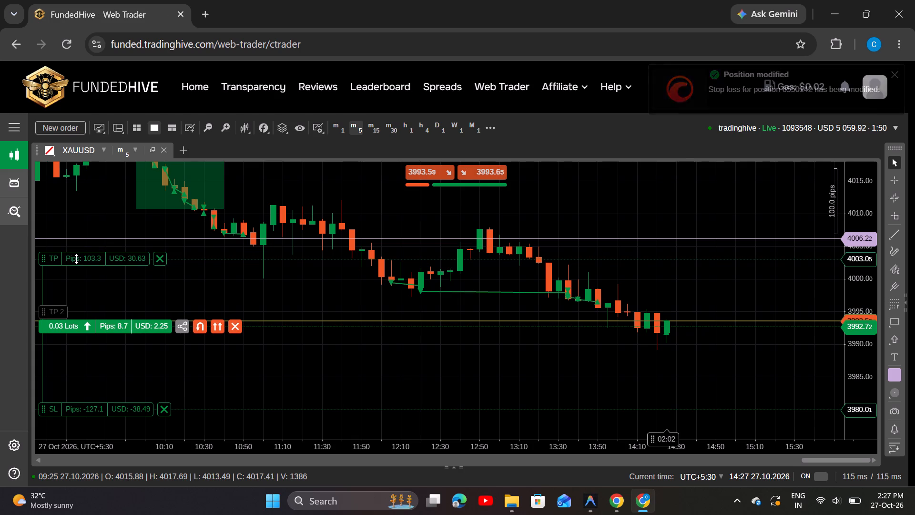
{"action": "left_click_drag", "start_coordinate": [76, 259], "coordinate": [75, 259]}
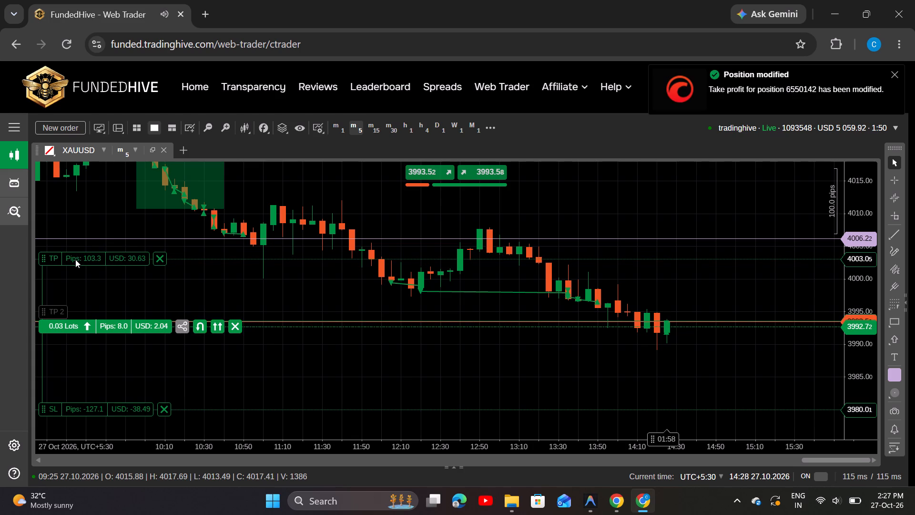
{"action": "left_click_drag", "start_coordinate": [81, 256], "coordinate": [79, 260]}
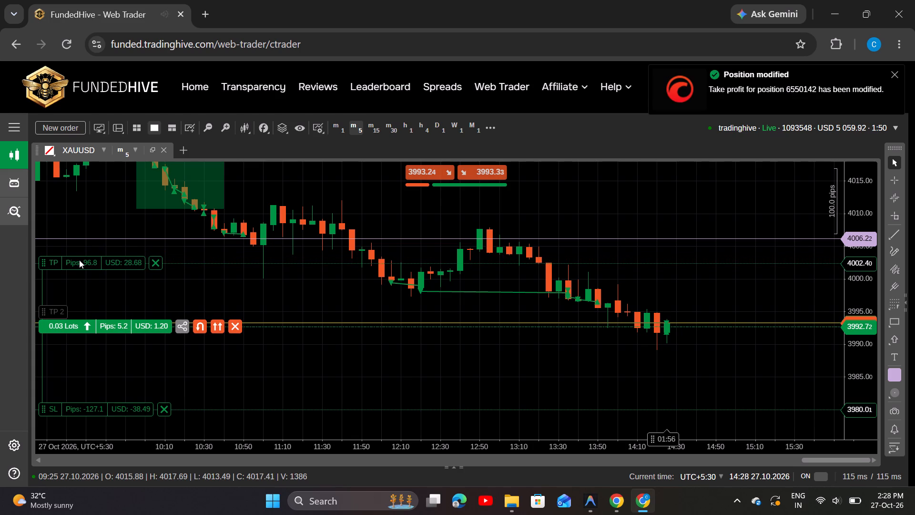
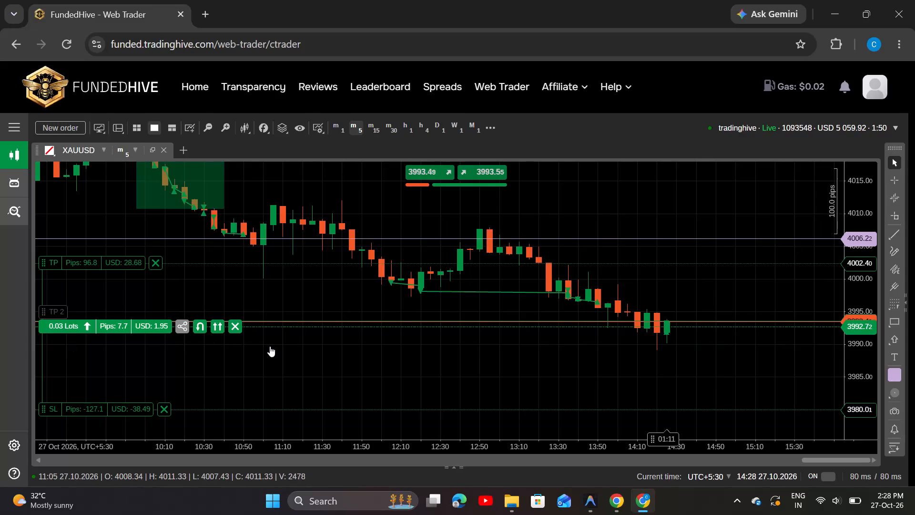
Close the open 0.03-lot XAUUSD buy position.
{"action": "left_click", "coordinate": [239, 324]}
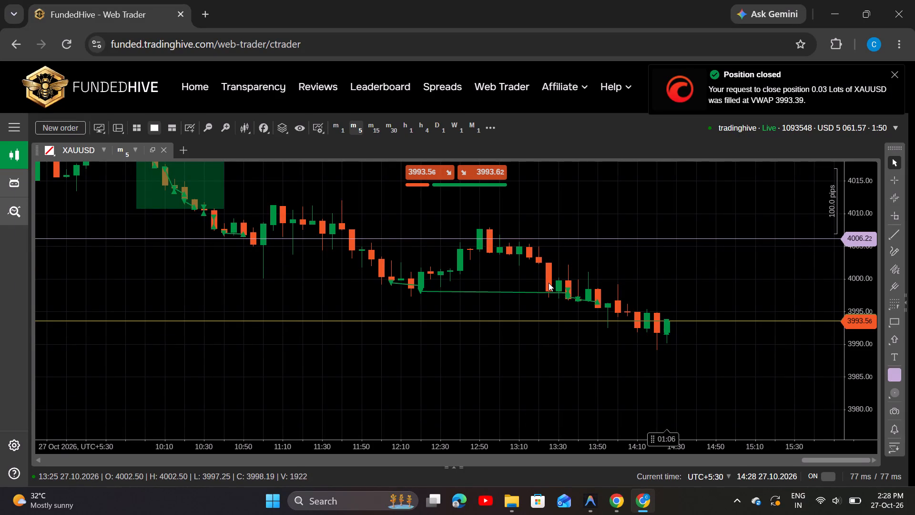
Place a new XAUUSD market buy order with the quantity set to 0.05 lots and dismiss the order window.
{"action": "left_click", "coordinate": [66, 126]}
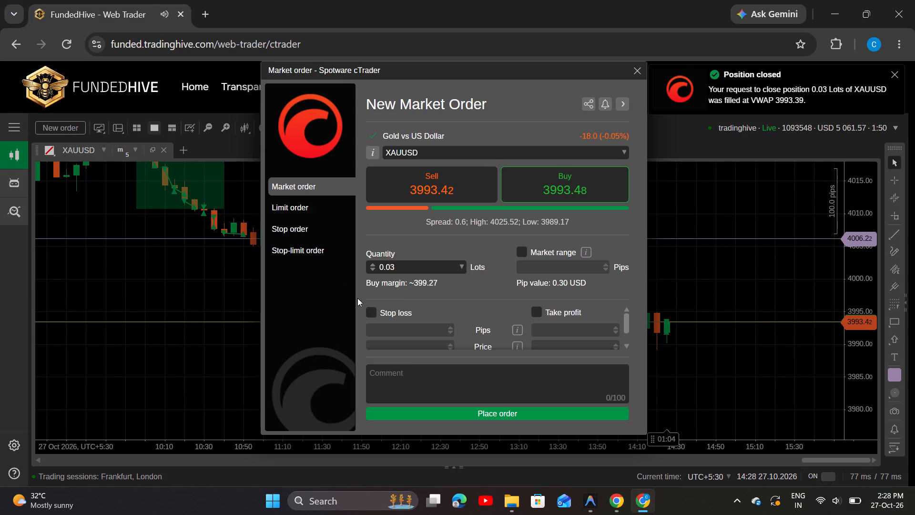
{"action": "left_click", "coordinate": [397, 267]}
{"action": "key", "text": "BackSpace"}
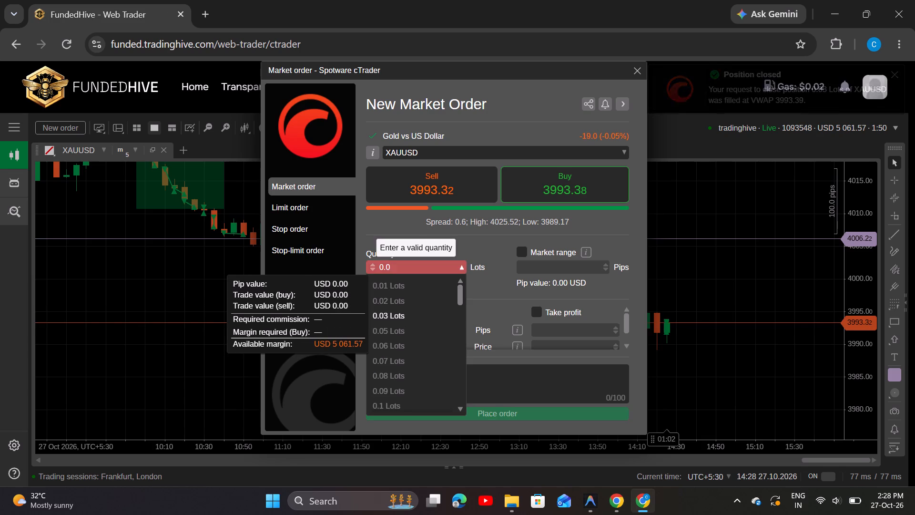
{"action": "key", "text": "5"}
{"action": "left_click", "coordinate": [575, 421]}
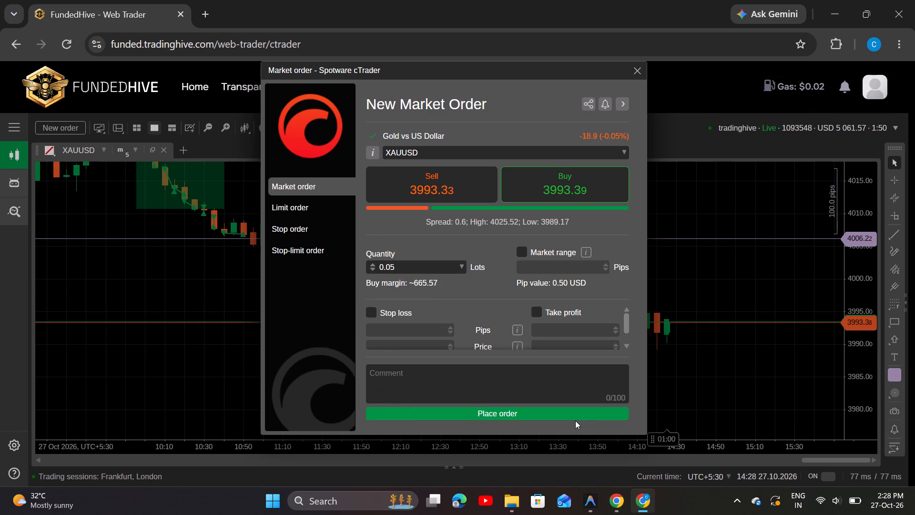
{"action": "left_click", "coordinate": [573, 412]}
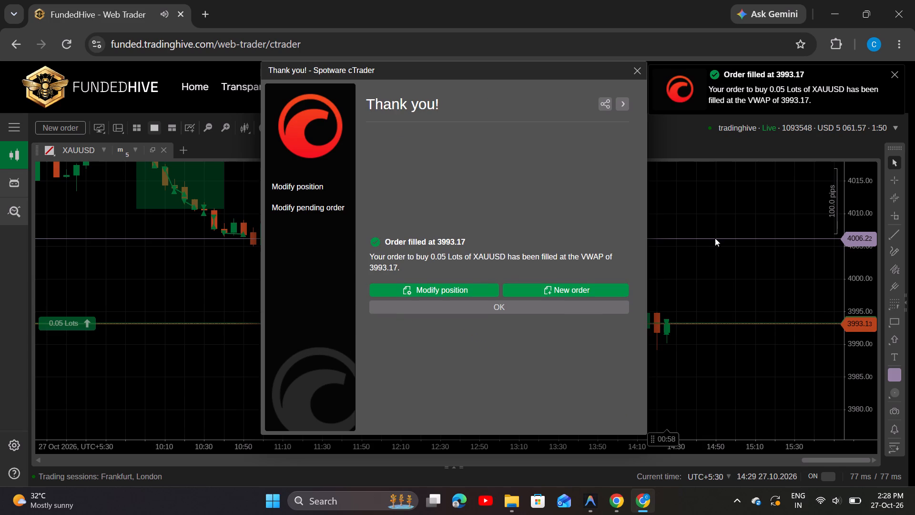
{"action": "left_click", "coordinate": [709, 241]}
{"action": "left_click", "coordinate": [110, 292]}
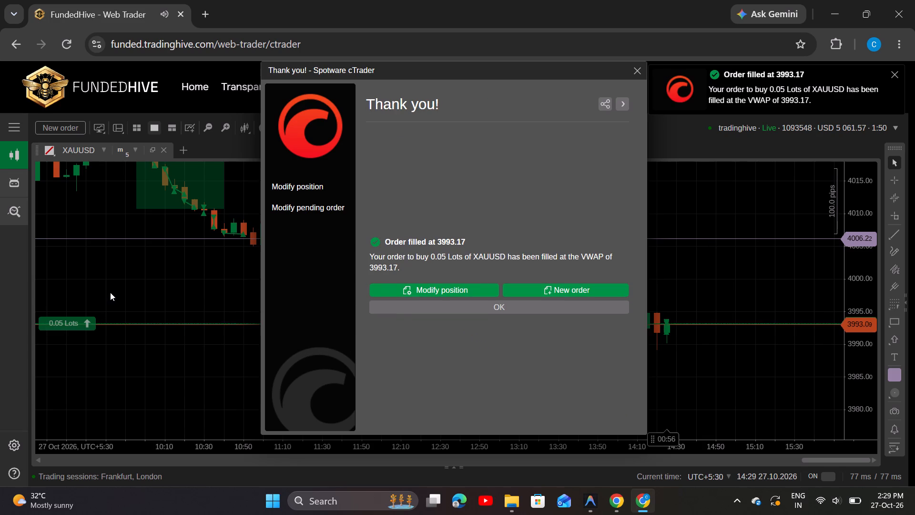
{"action": "left_click", "coordinate": [713, 150]}
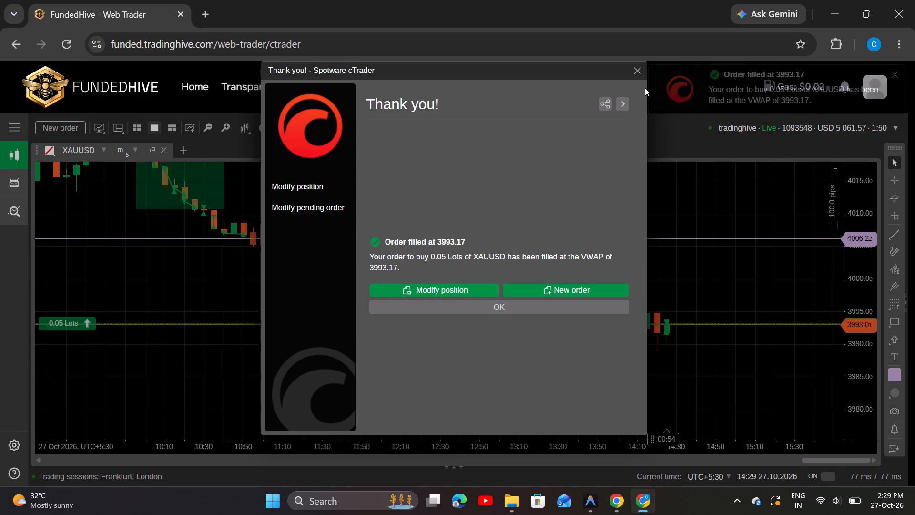
{"action": "left_click", "coordinate": [635, 66]}
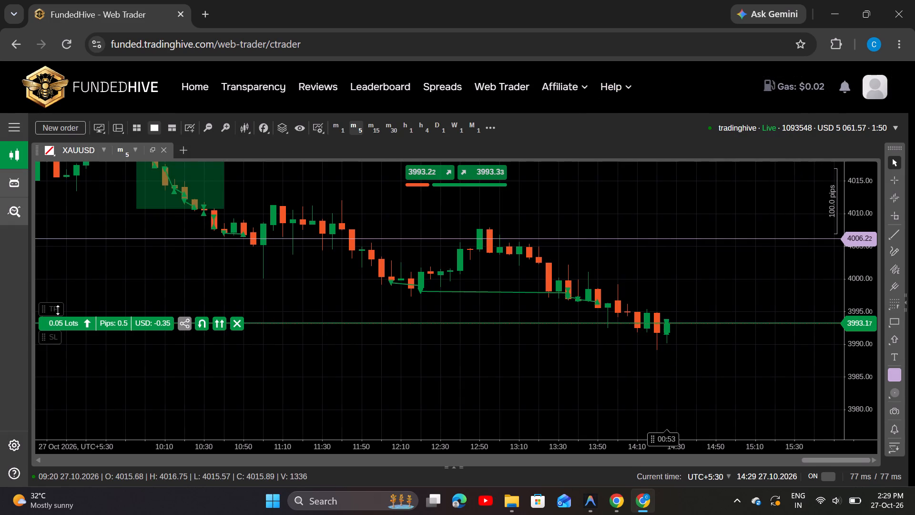
Set the 0.05-lot XAUUSD position's take profit to about 4,002.21 on the chart.
{"action": "left_click_drag", "start_coordinate": [58, 310], "coordinate": [86, 265]}
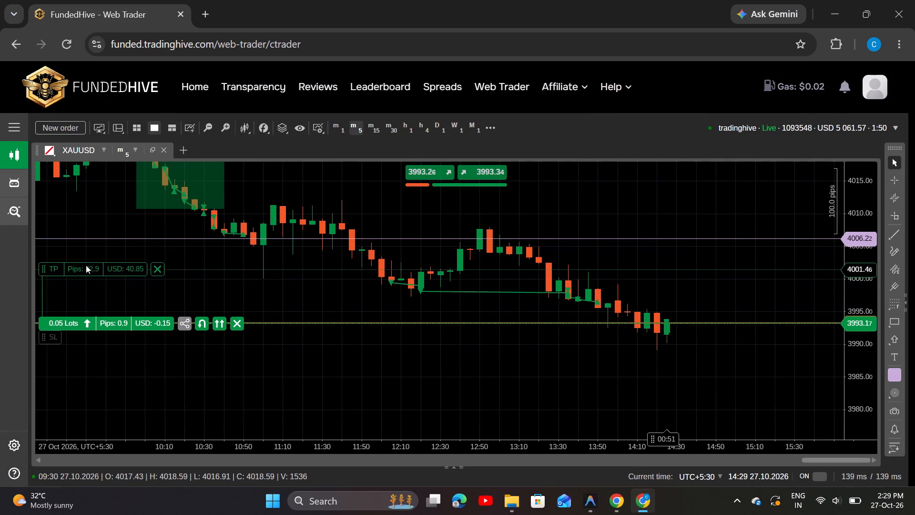
{"action": "left_click_drag", "start_coordinate": [86, 265], "coordinate": [83, 265]}
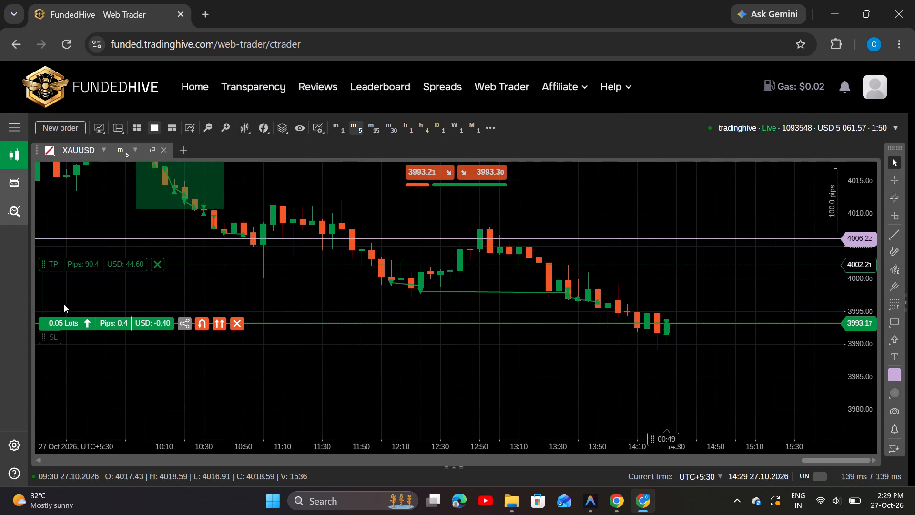
Set the 0.05-lot XAUUSD position's stop loss to about 3,979.82 on the chart.
{"action": "left_click", "coordinate": [53, 335]}
{"action": "left_click_drag", "start_coordinate": [52, 336], "coordinate": [54, 379]}
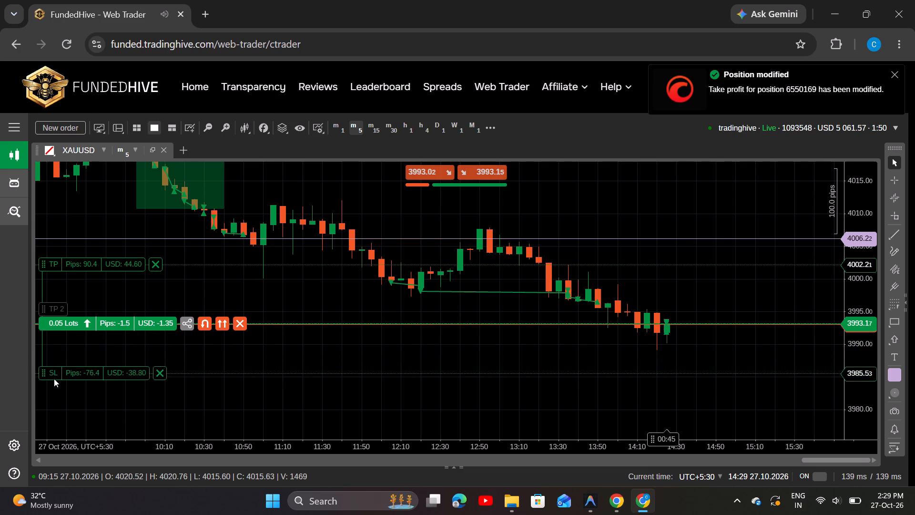
{"action": "left_click_drag", "start_coordinate": [54, 379], "coordinate": [44, 406]}
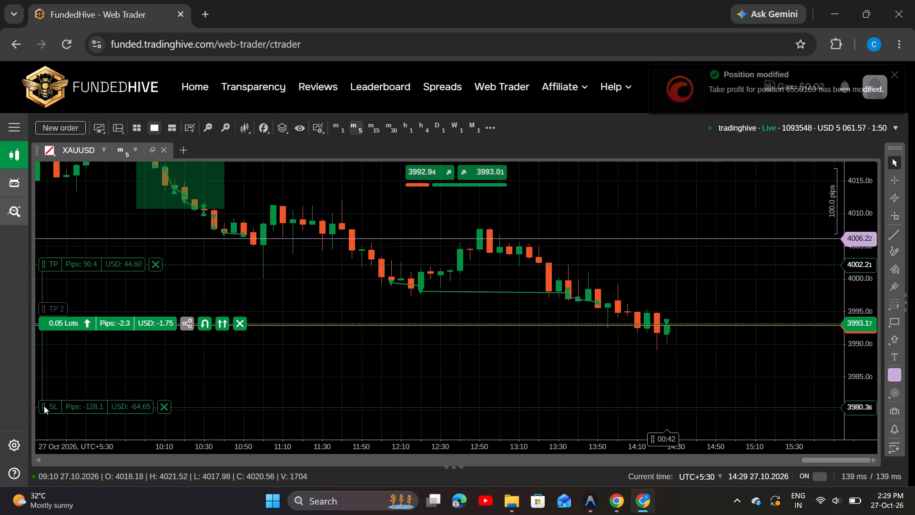
{"action": "left_click_drag", "start_coordinate": [44, 406], "coordinate": [40, 408]}
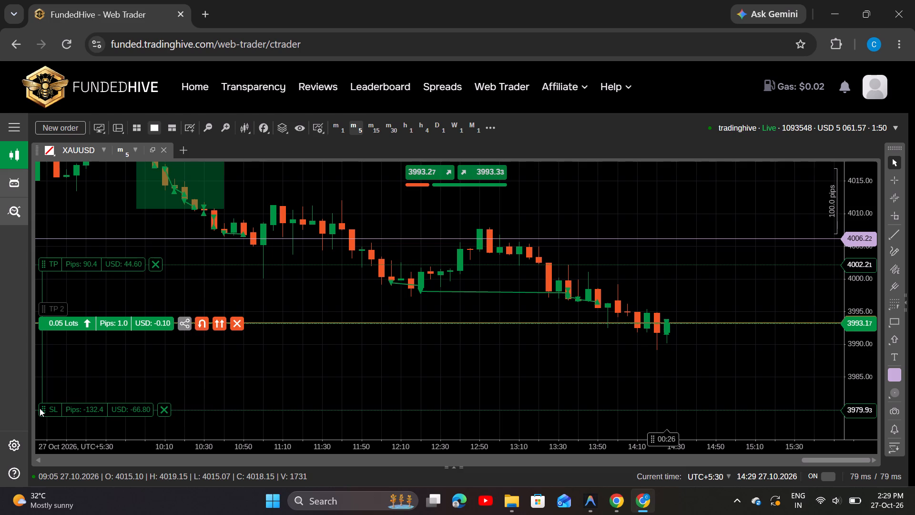
{"action": "left_click_drag", "start_coordinate": [57, 413], "coordinate": [56, 415]}
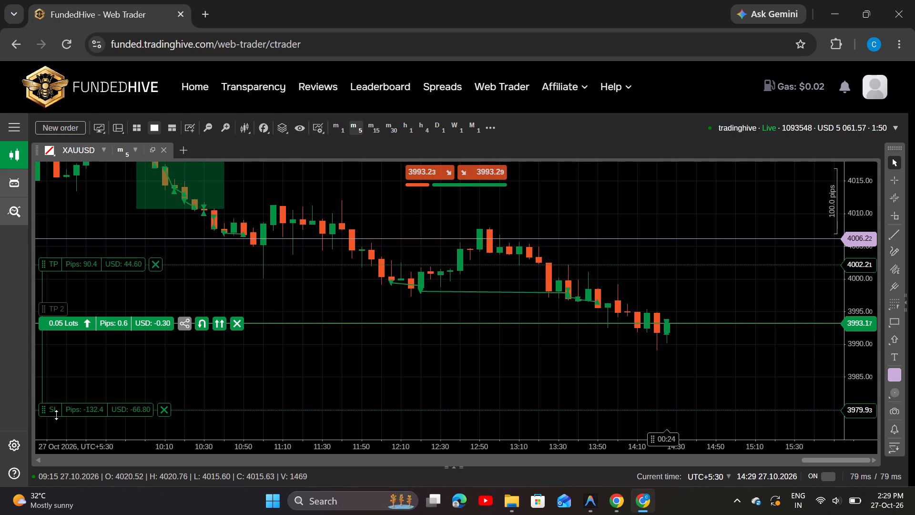
{"action": "left_click_drag", "start_coordinate": [56, 415], "coordinate": [56, 408]}
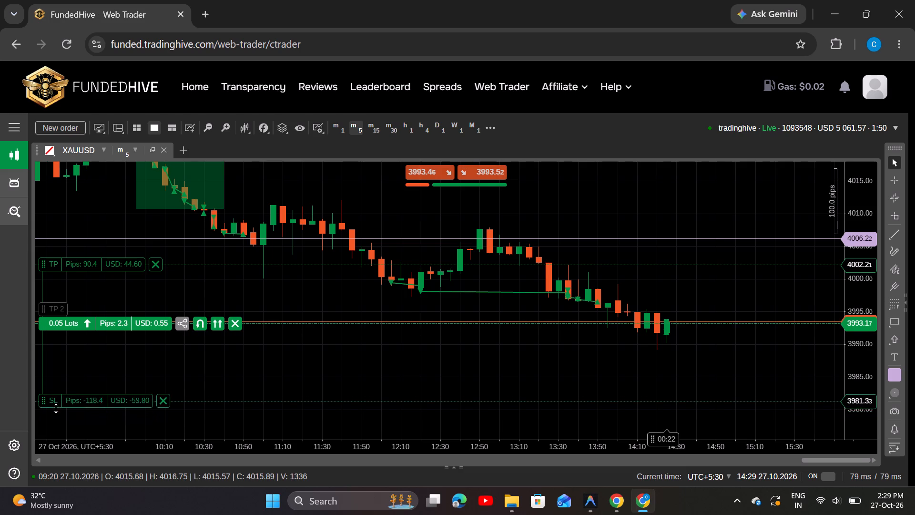
{"action": "left_click_drag", "start_coordinate": [56, 408], "coordinate": [52, 412]}
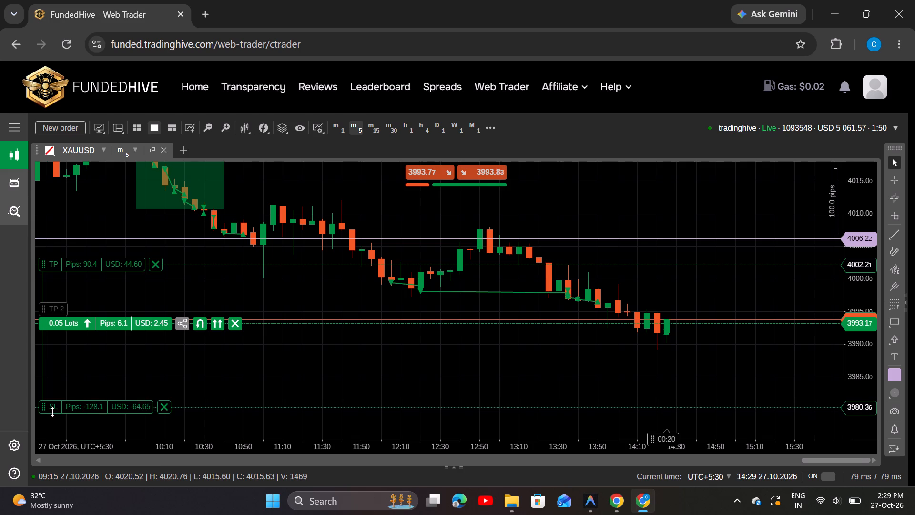
{"action": "left_click_drag", "start_coordinate": [52, 412], "coordinate": [50, 414]}
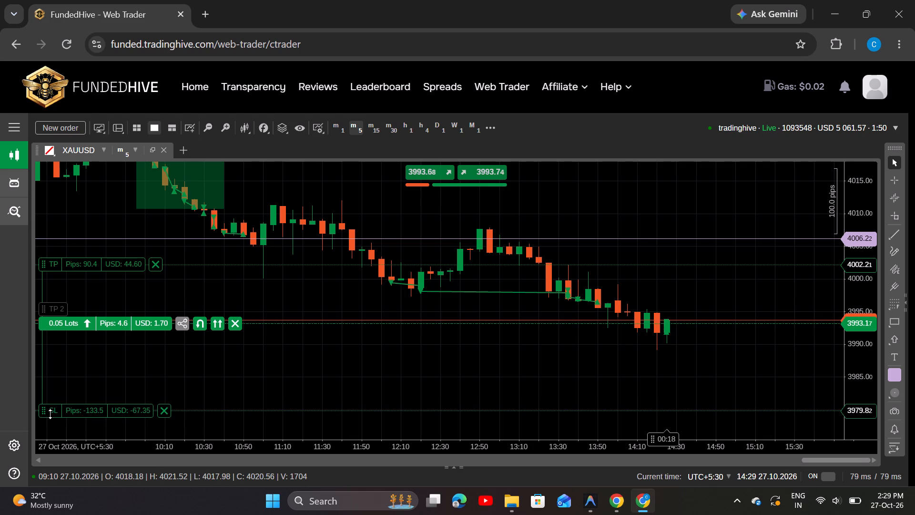
{"action": "left_click_drag", "start_coordinate": [50, 414], "coordinate": [51, 413]}
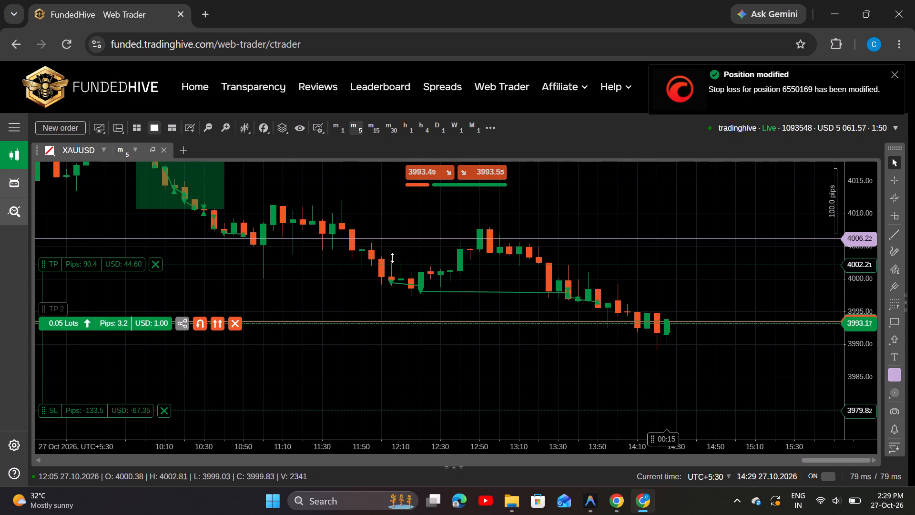
Open the $5,000 Pay From Profits account from the dashboard and review its challenge progress and statistics.
{"action": "left_click", "coordinate": [193, 89]}
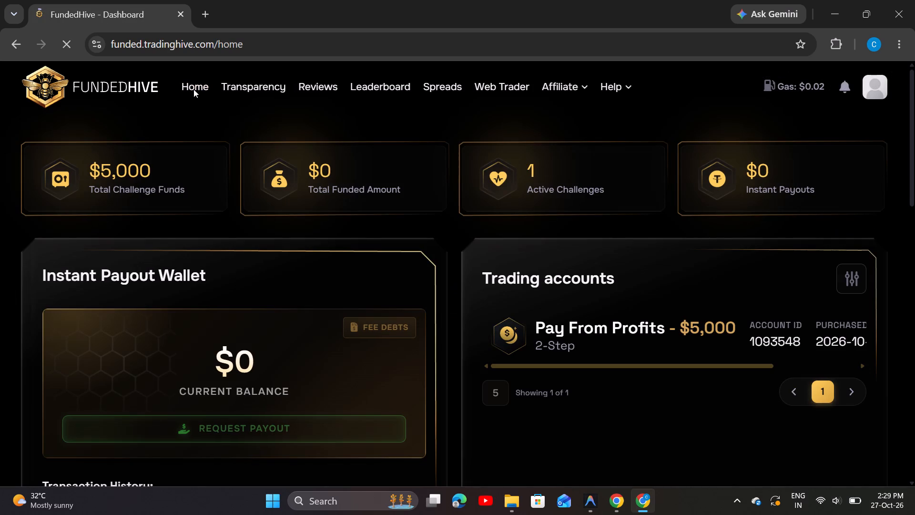
{"action": "left_click", "coordinate": [602, 321]}
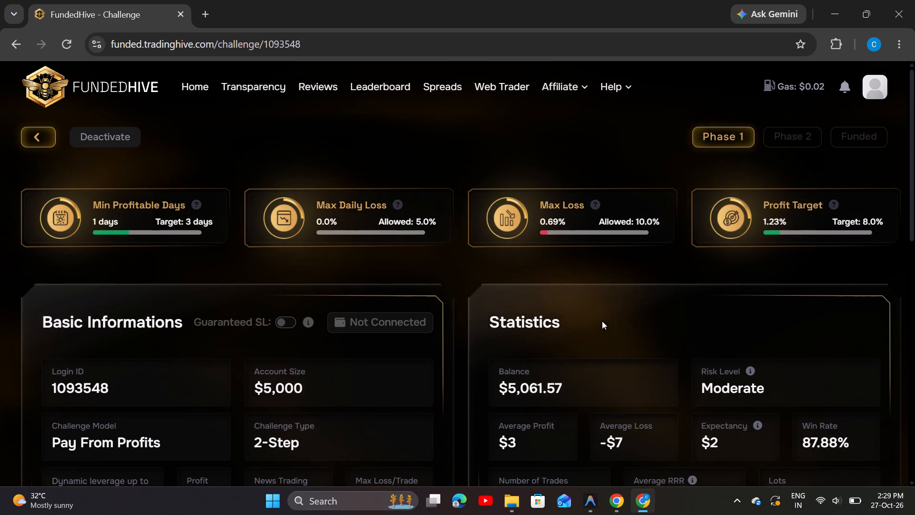
{"action": "key", "text": "alt+Tab"}
{"action": "key", "text": "alt+Tab"}
{"action": "key", "text": "alt+Tab"}
{"action": "key", "text": "alt+Tab"}
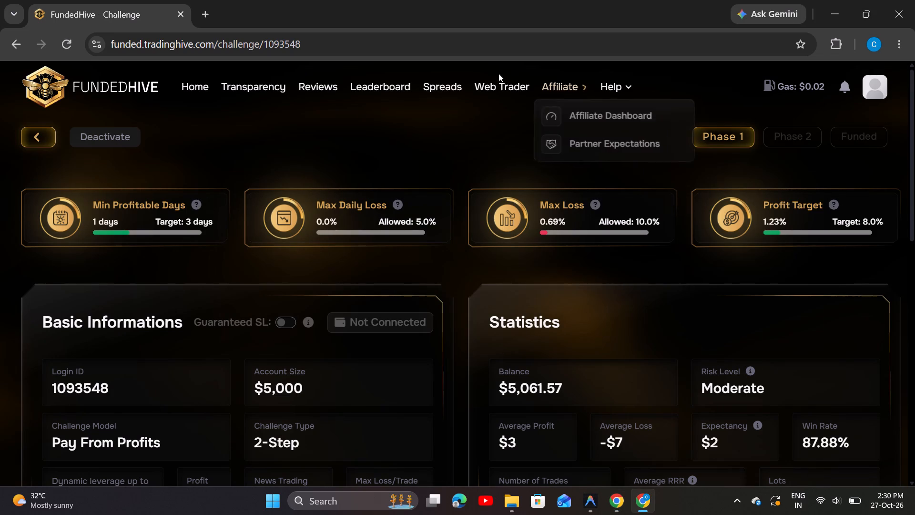
Return to the Web Trader and raise the 0.05-lot XAUUSD position's take profit to about 4,002.96.
{"action": "left_click", "coordinate": [494, 84]}
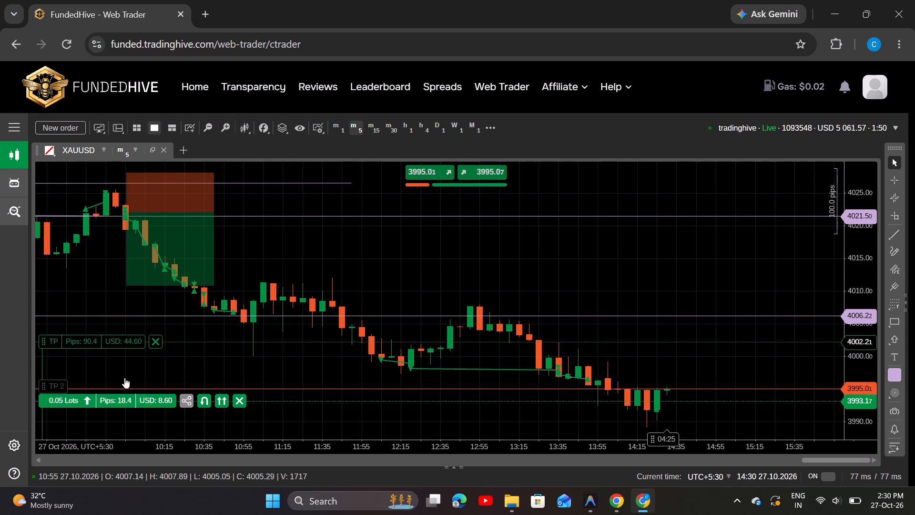
{"action": "left_click_drag", "start_coordinate": [86, 340], "coordinate": [91, 335]}
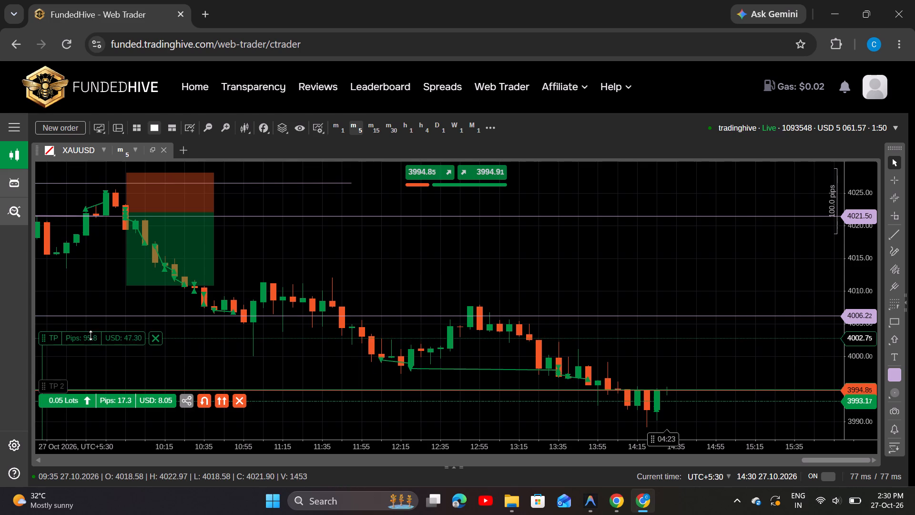
{"action": "left_click_drag", "start_coordinate": [91, 335], "coordinate": [119, 278]}
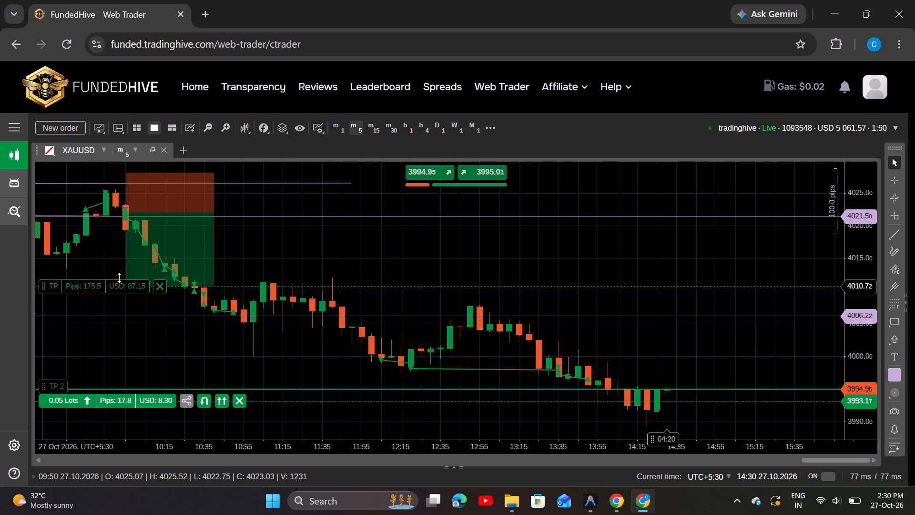
{"action": "left_click_drag", "start_coordinate": [119, 278], "coordinate": [121, 266]}
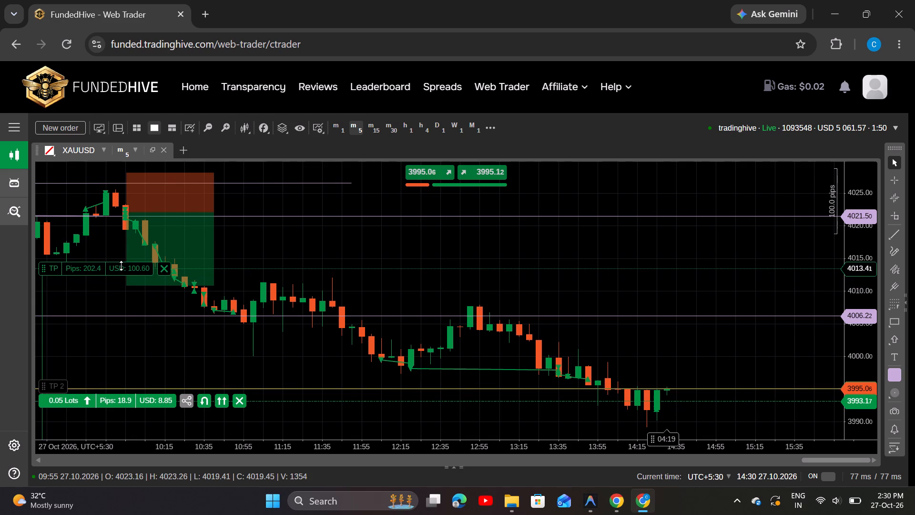
{"action": "left_click_drag", "start_coordinate": [121, 266], "coordinate": [122, 262]}
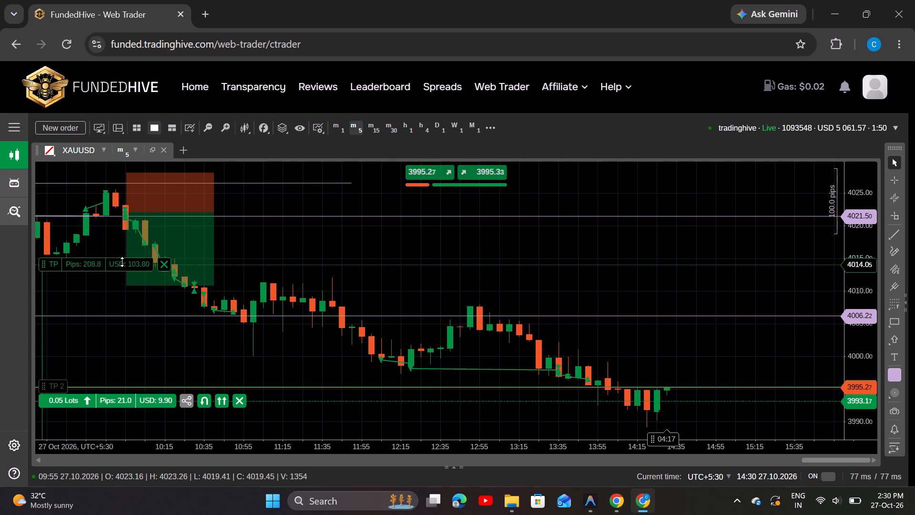
{"action": "left_click_drag", "start_coordinate": [122, 262], "coordinate": [90, 309]}
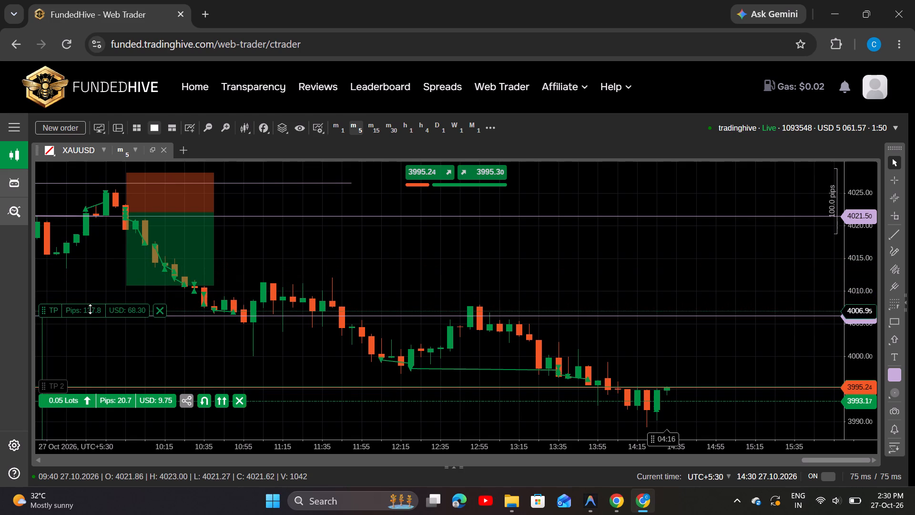
{"action": "left_click_drag", "start_coordinate": [90, 309], "coordinate": [83, 320]}
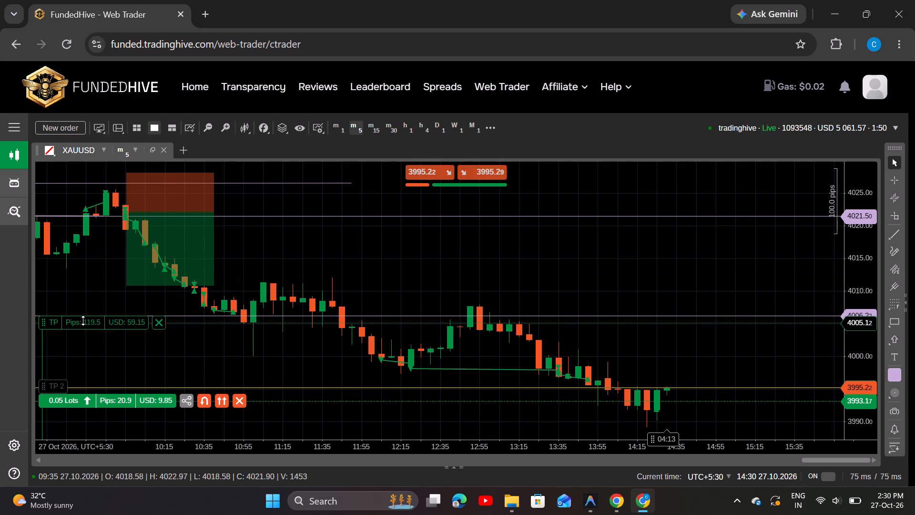
{"action": "left_click_drag", "start_coordinate": [83, 320], "coordinate": [81, 331]}
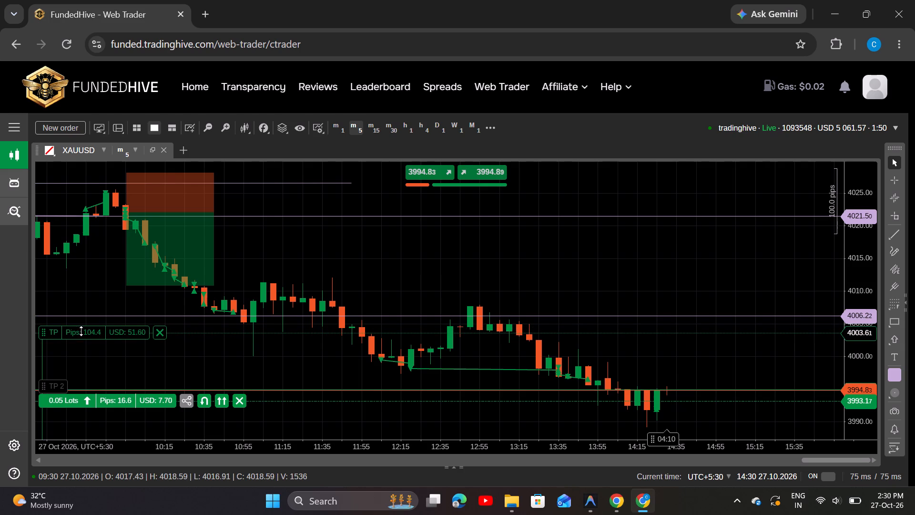
{"action": "left_click_drag", "start_coordinate": [81, 331], "coordinate": [79, 335]}
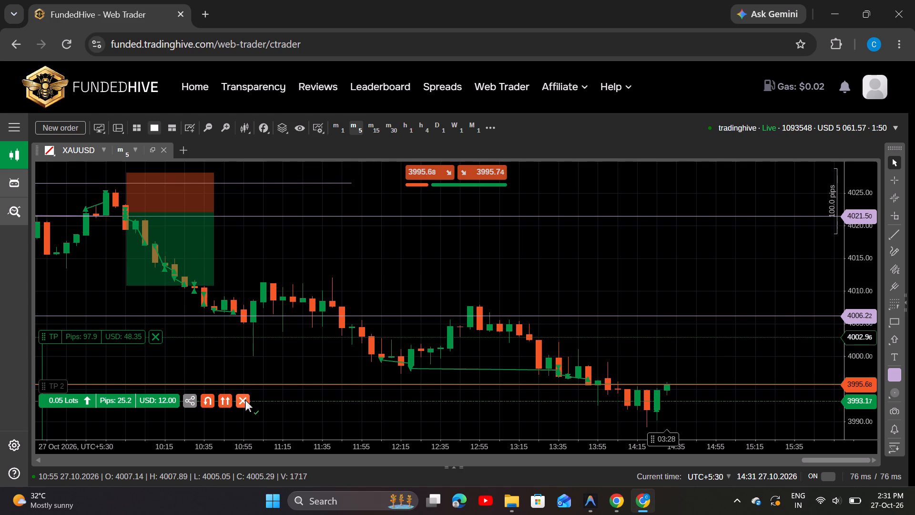
Close the open 0.05-lot XAUUSD buy position.
{"action": "left_click", "coordinate": [245, 400]}
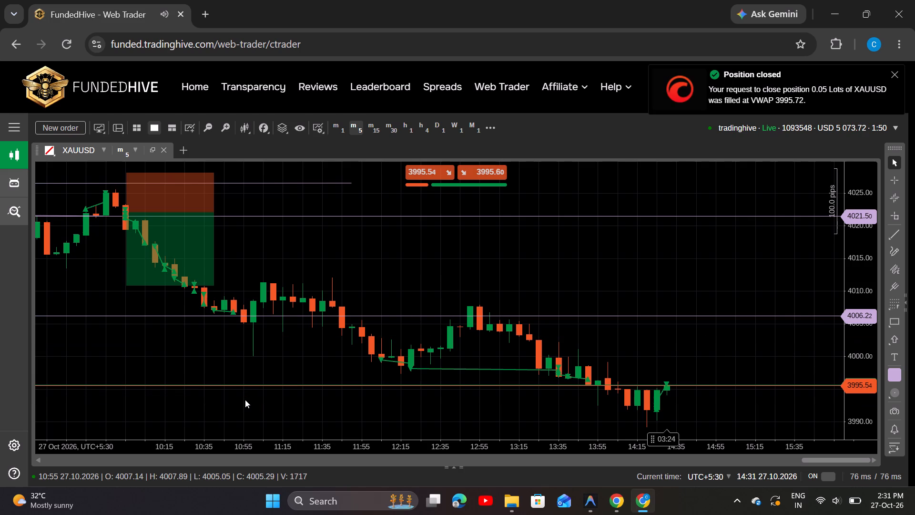
Place another XAUUSD market buy order of 0.05 lots and dismiss the order window.
{"action": "left_click", "coordinate": [66, 130]}
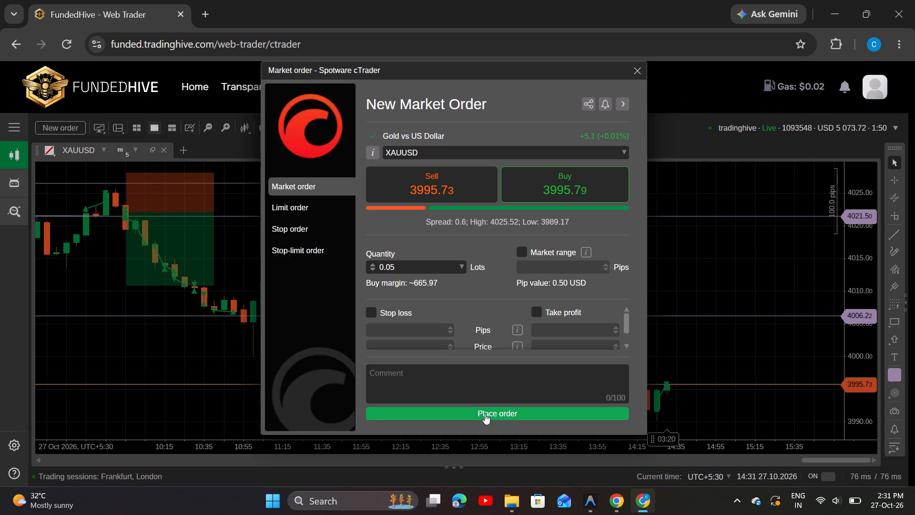
{"action": "left_click", "coordinate": [485, 414]}
{"action": "left_click", "coordinate": [637, 63]}
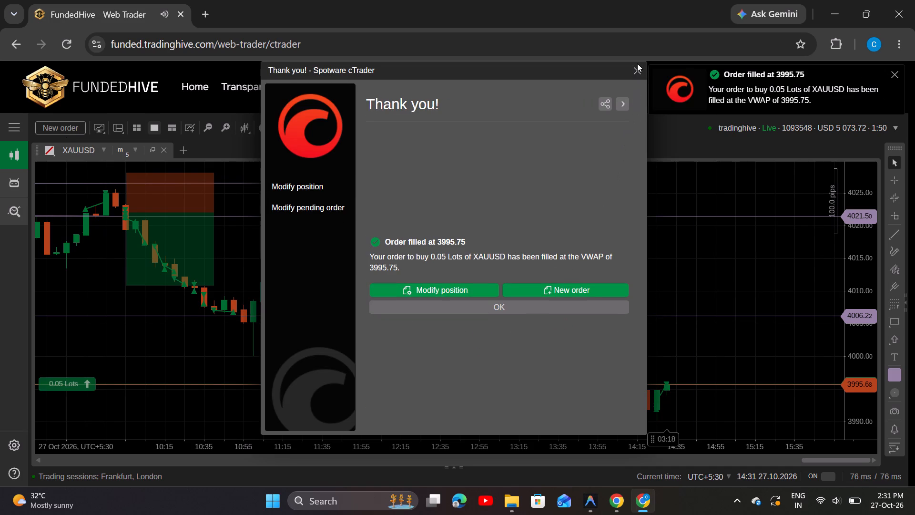
{"action": "left_click", "coordinate": [632, 70]}
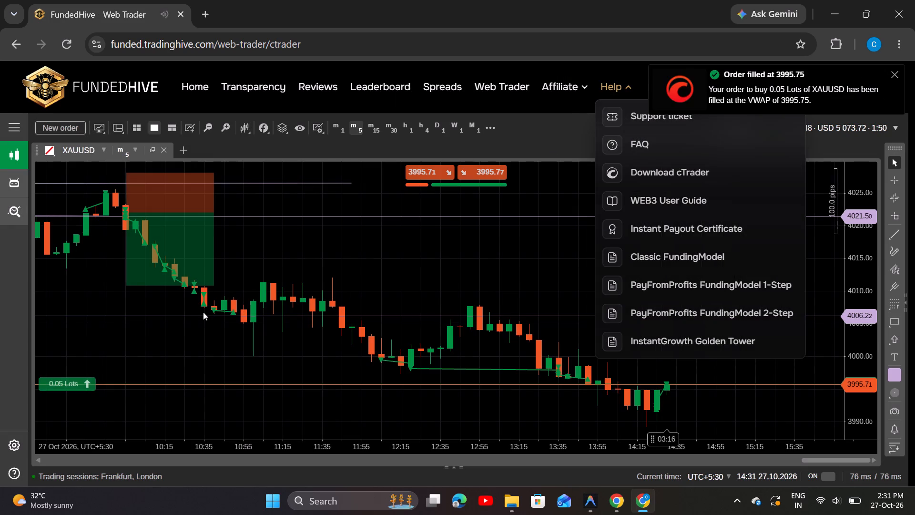
Set the take profit of the 0.05-lot XAUUSD buy position to about 4,002.00.
{"action": "left_click_drag", "start_coordinate": [49, 366], "coordinate": [57, 350]}
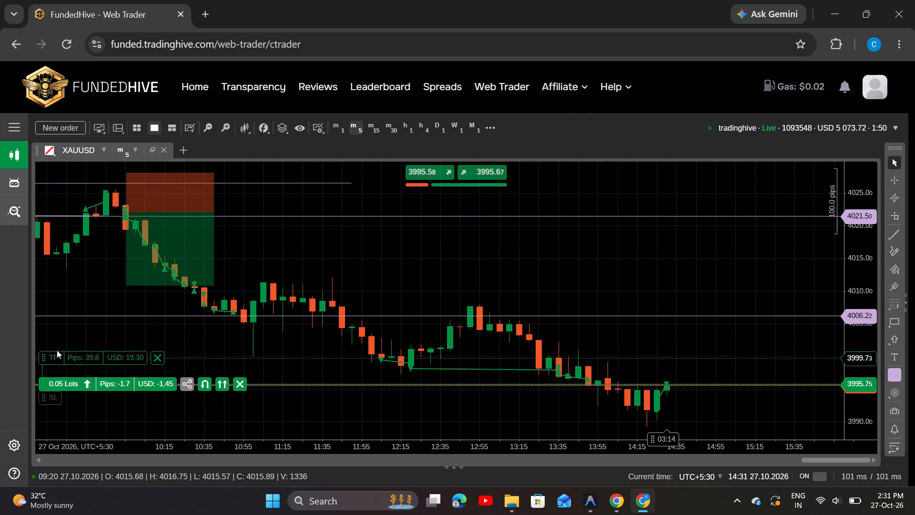
{"action": "left_click_drag", "start_coordinate": [57, 350], "coordinate": [60, 344]}
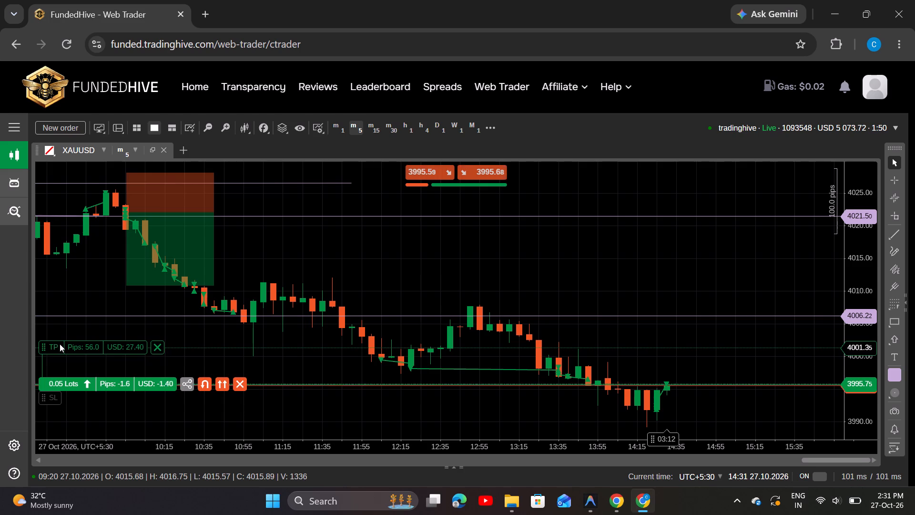
{"action": "left_click_drag", "start_coordinate": [60, 344], "coordinate": [64, 339]}
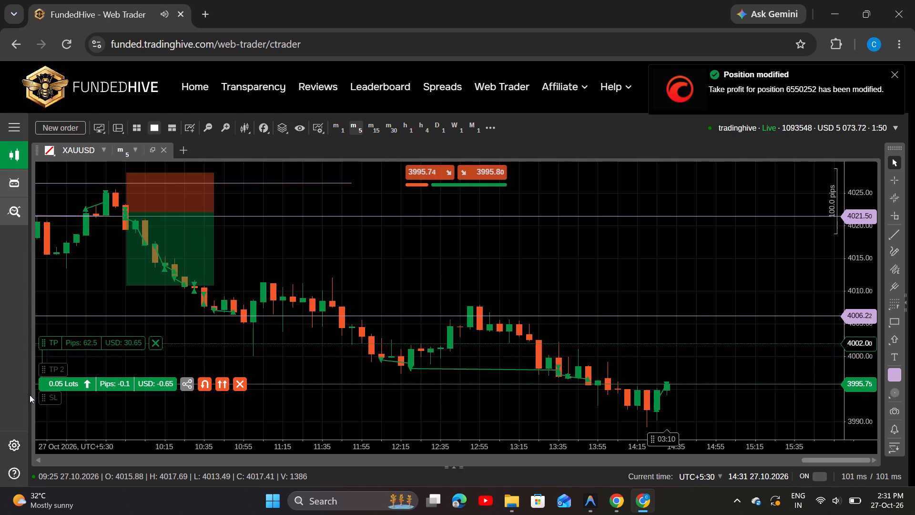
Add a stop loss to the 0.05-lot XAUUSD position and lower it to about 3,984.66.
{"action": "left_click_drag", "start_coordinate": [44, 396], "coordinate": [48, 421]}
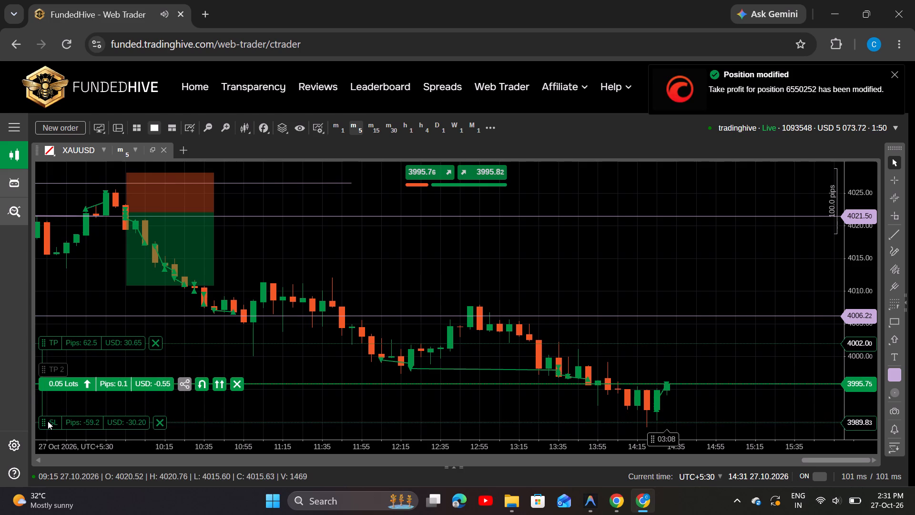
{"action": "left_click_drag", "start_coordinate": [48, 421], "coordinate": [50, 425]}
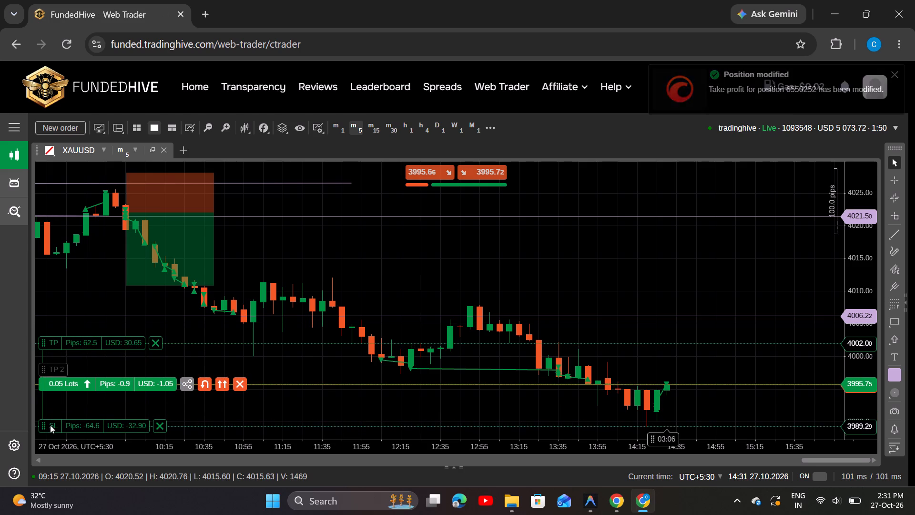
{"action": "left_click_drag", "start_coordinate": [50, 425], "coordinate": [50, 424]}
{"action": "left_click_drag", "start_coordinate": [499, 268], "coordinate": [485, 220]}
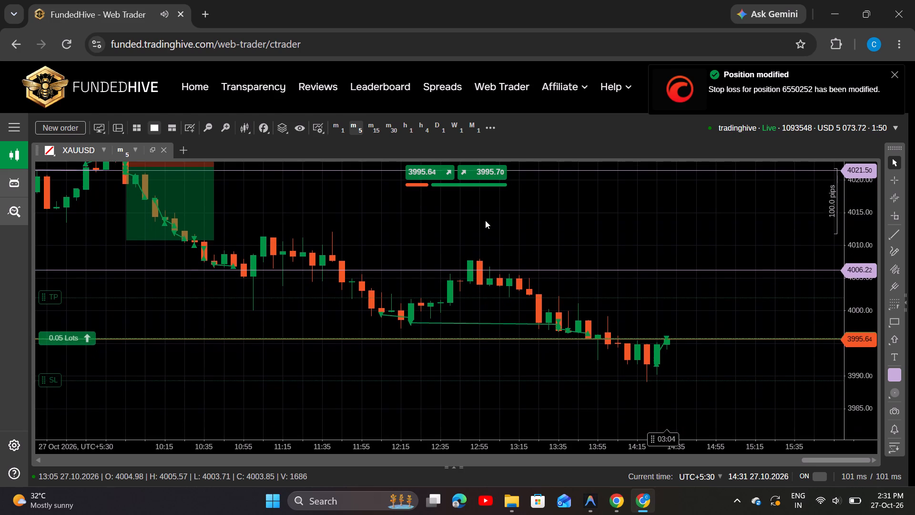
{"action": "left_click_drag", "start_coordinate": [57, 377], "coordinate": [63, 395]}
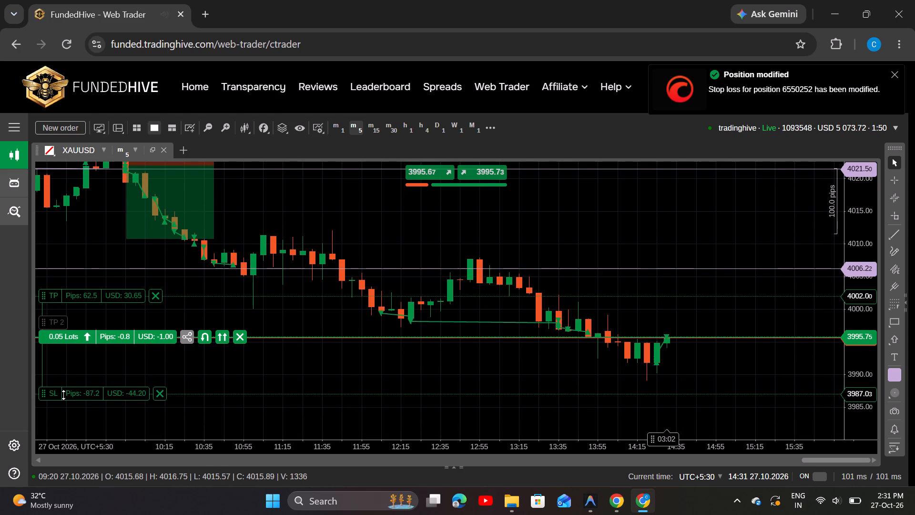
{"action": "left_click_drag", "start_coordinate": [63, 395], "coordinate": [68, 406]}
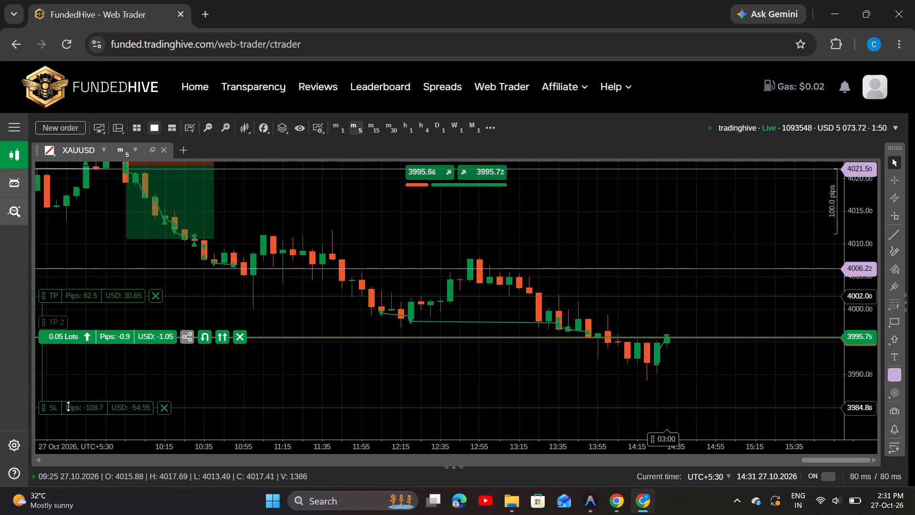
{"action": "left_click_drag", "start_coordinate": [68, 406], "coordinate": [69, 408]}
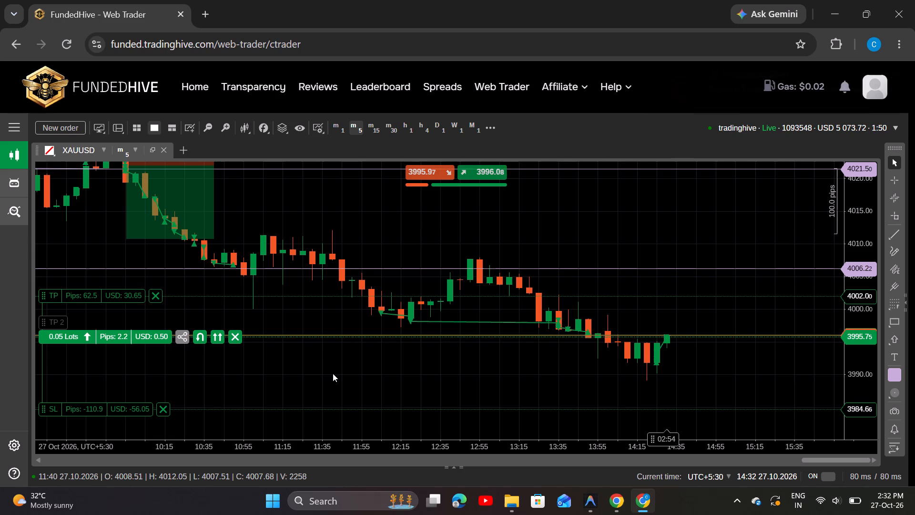
Open the $5,000 Pay From Profits account from the home page and review its challenge progress and statistics.
{"action": "left_click", "coordinate": [196, 91]}
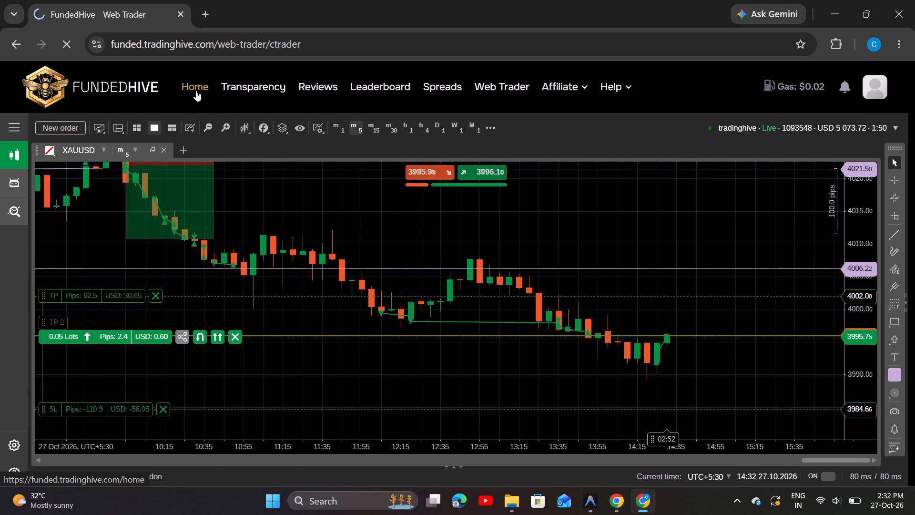
{"action": "left_click", "coordinate": [631, 316]}
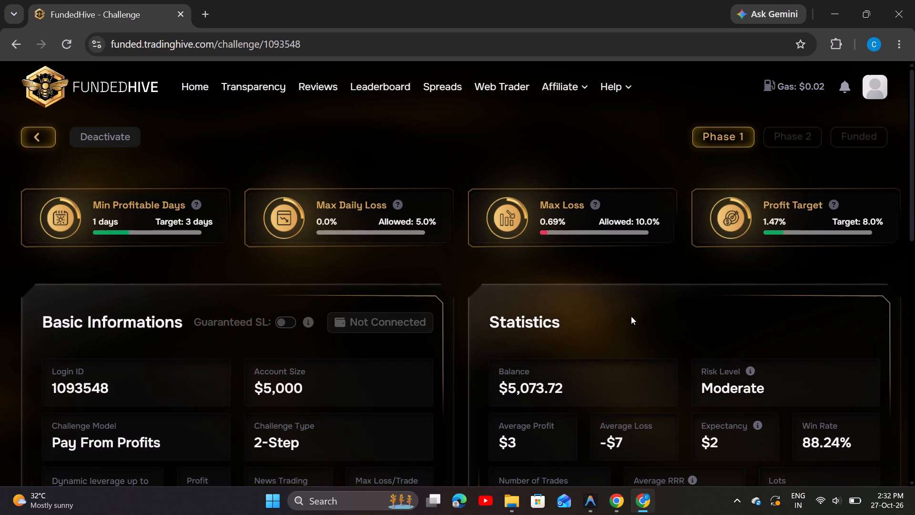
Return to the Web Trader and lower the 0.05-lot XAUUSD position's stop loss to about 3,980.89.
{"action": "left_click", "coordinate": [505, 77]}
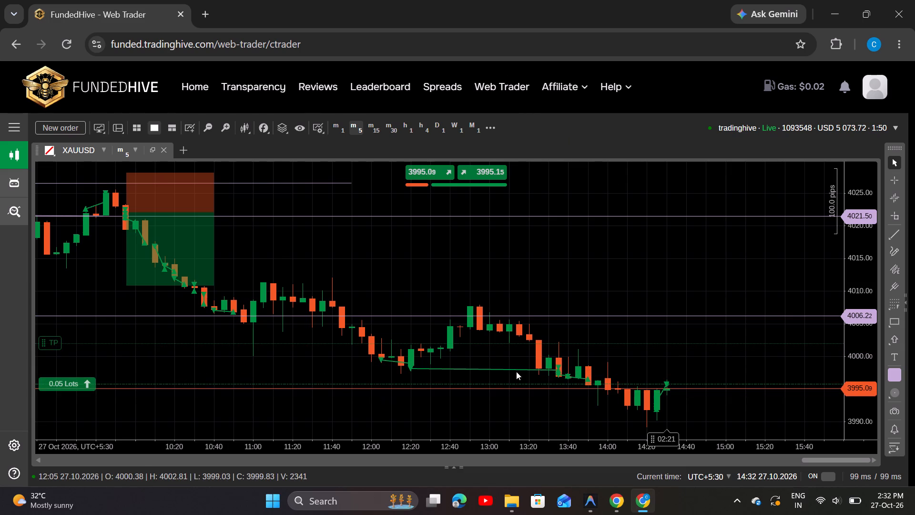
{"action": "left_click_drag", "start_coordinate": [692, 284], "coordinate": [689, 278]}
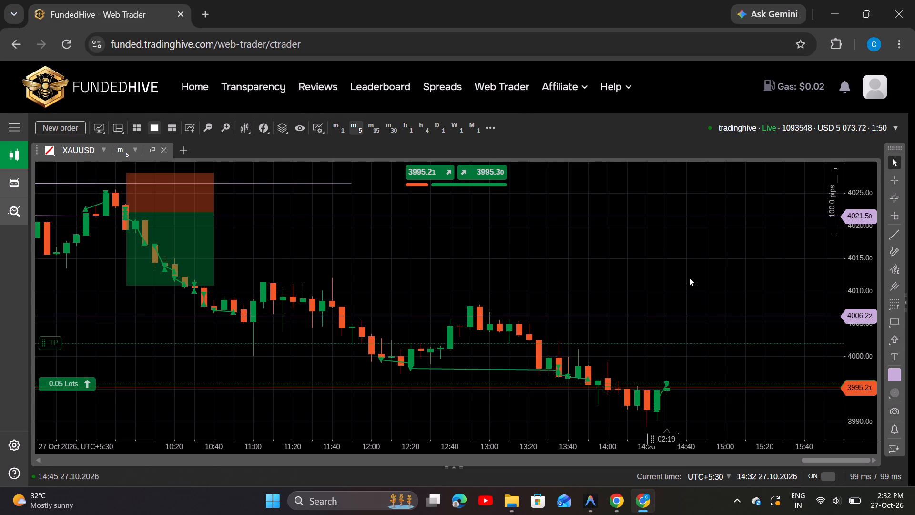
{"action": "left_click_drag", "start_coordinate": [689, 278], "coordinate": [686, 265]}
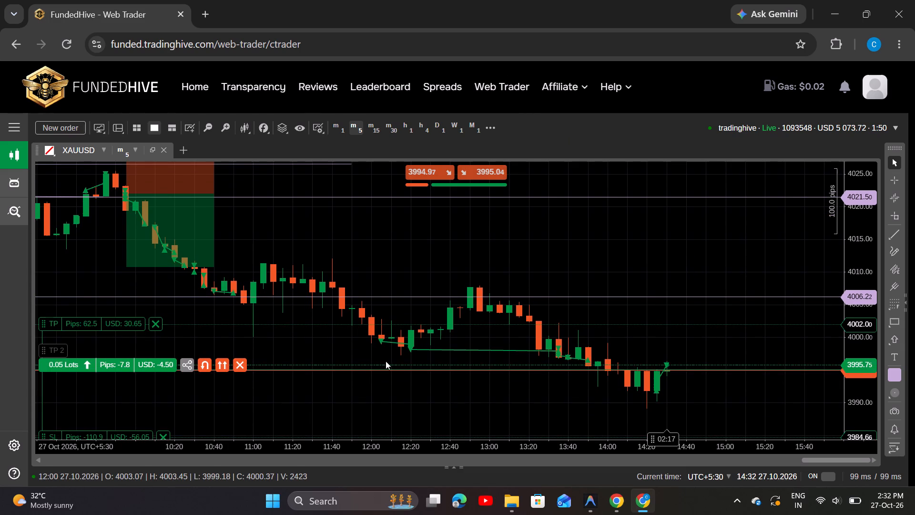
{"action": "left_click_drag", "start_coordinate": [701, 235], "coordinate": [696, 230]}
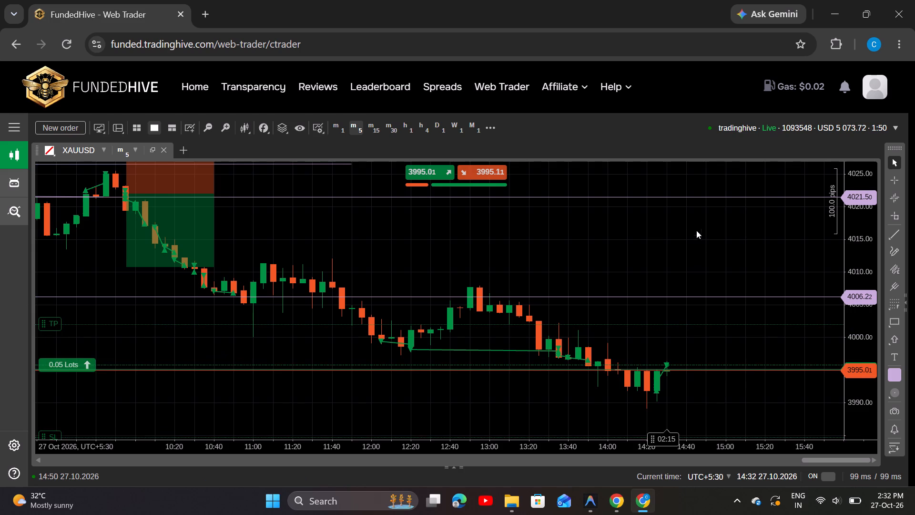
{"action": "left_click_drag", "start_coordinate": [696, 230], "coordinate": [677, 204]}
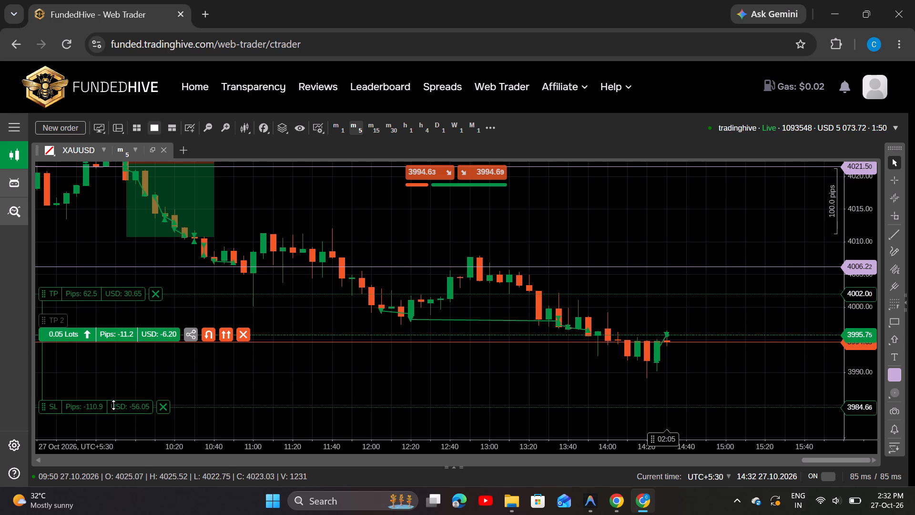
{"action": "left_click_drag", "start_coordinate": [113, 405], "coordinate": [113, 414]}
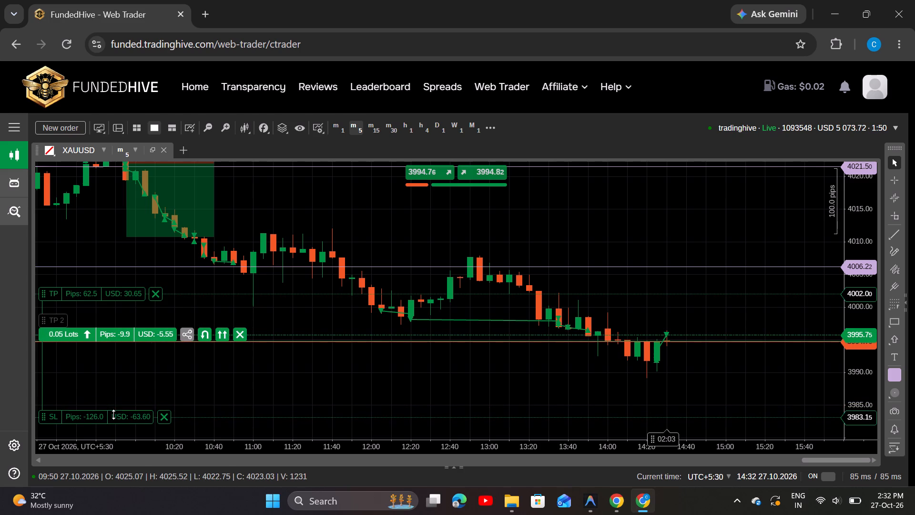
{"action": "left_click_drag", "start_coordinate": [113, 414], "coordinate": [129, 387]}
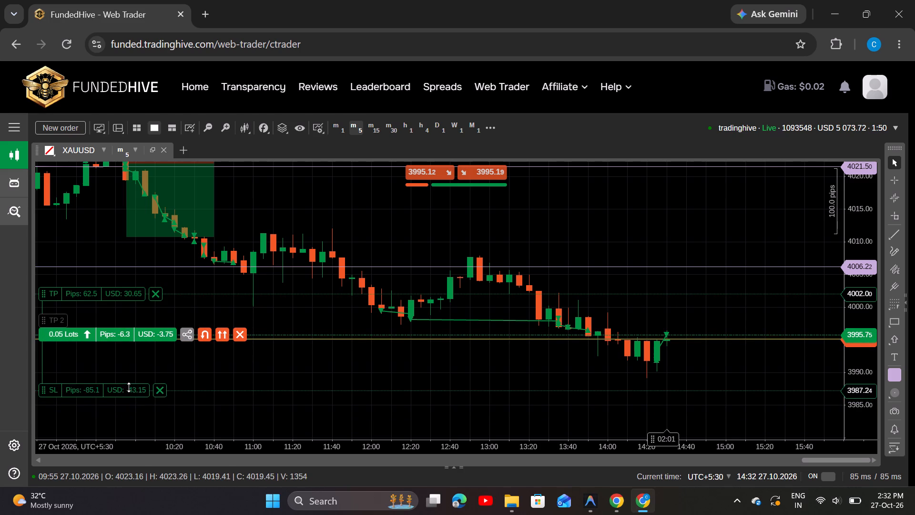
{"action": "left_click_drag", "start_coordinate": [129, 387], "coordinate": [123, 408]}
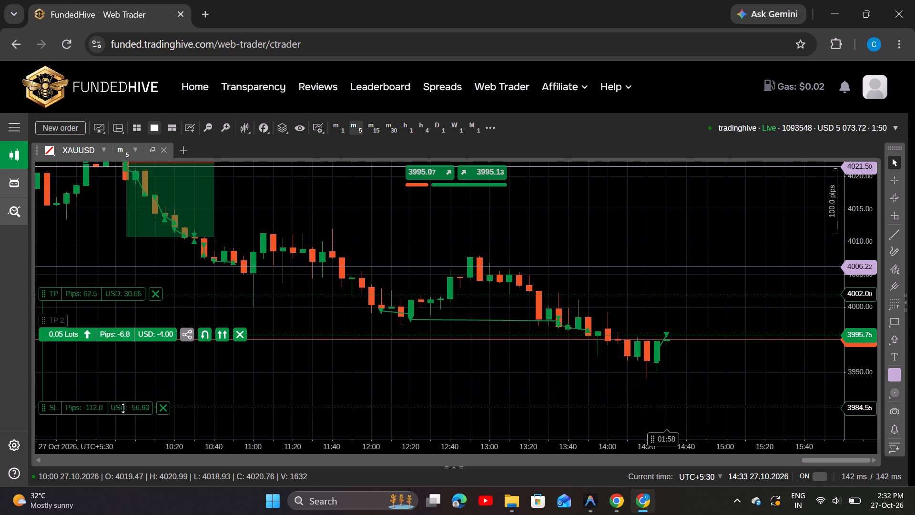
{"action": "left_click_drag", "start_coordinate": [123, 408], "coordinate": [121, 424]}
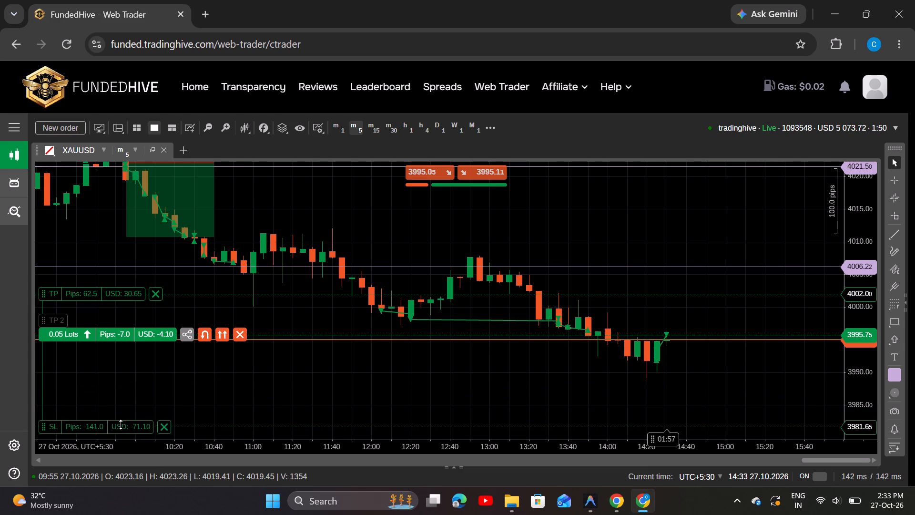
{"action": "left_click_drag", "start_coordinate": [121, 424], "coordinate": [121, 427]}
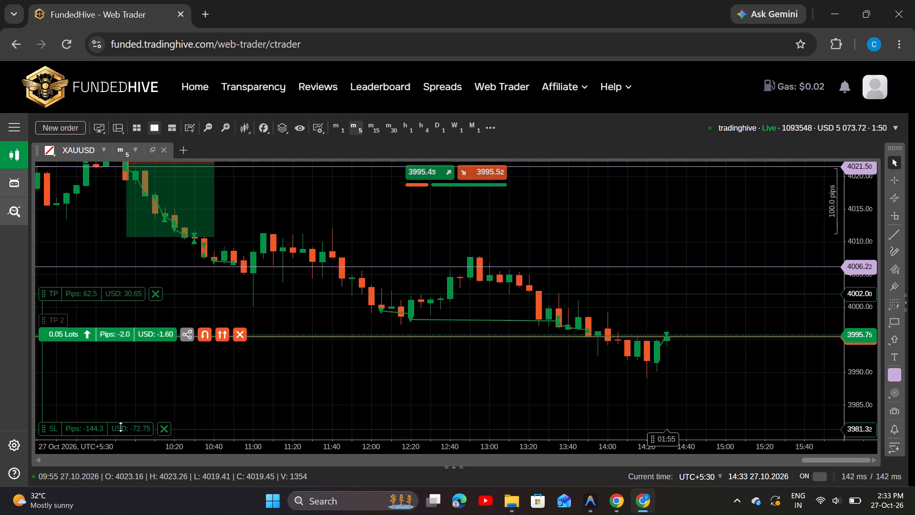
{"action": "left_click_drag", "start_coordinate": [121, 427], "coordinate": [121, 430]}
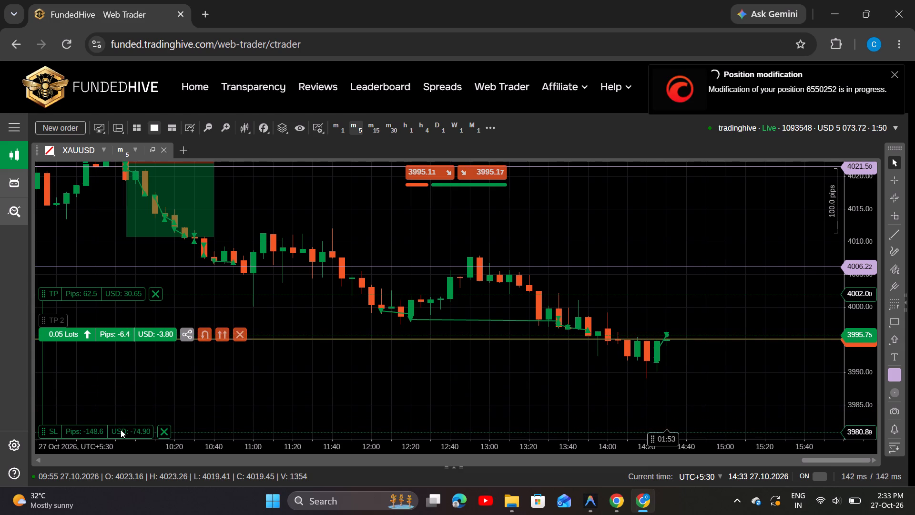
{"action": "left_click_drag", "start_coordinate": [199, 392], "coordinate": [205, 365]}
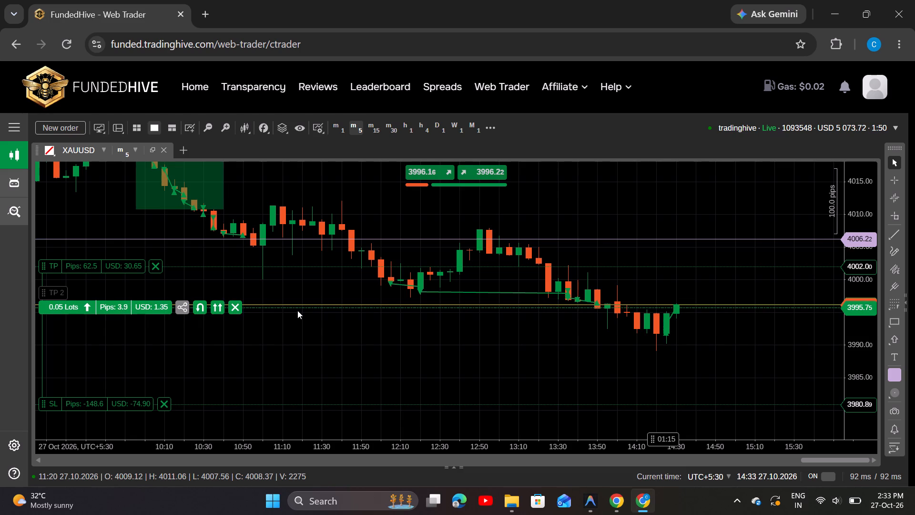
Switch to the TradingView XAUUSD chart and raise the long position drawing's stop level to about 3,988.17.
{"action": "key", "text": "alt+Tab"}
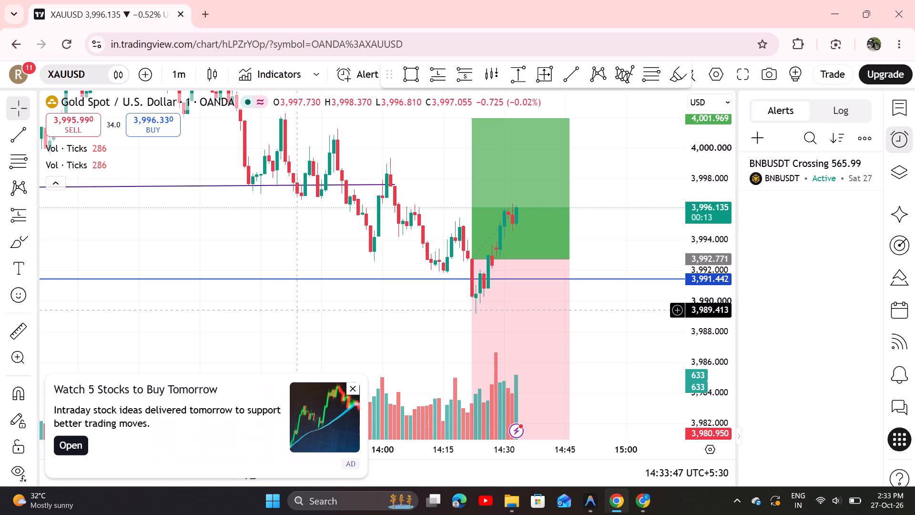
{"action": "left_click_drag", "start_coordinate": [457, 366], "coordinate": [412, 291]}
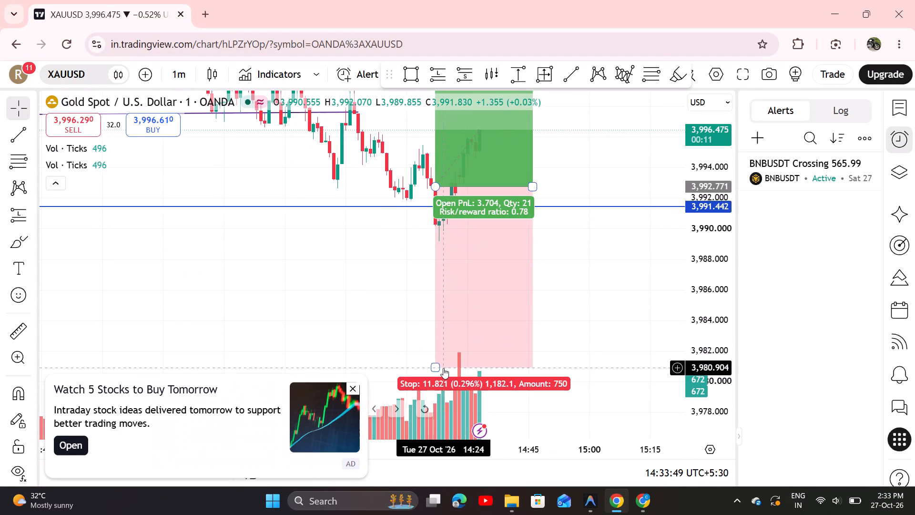
{"action": "left_click_drag", "start_coordinate": [433, 364], "coordinate": [429, 257]}
{"action": "left_click_drag", "start_coordinate": [387, 235], "coordinate": [364, 350]}
Capture a rectangular screen snip of the TradingView XAUUSD chart with the long position drawing.
{"action": "key", "text": "shift+super+s"}
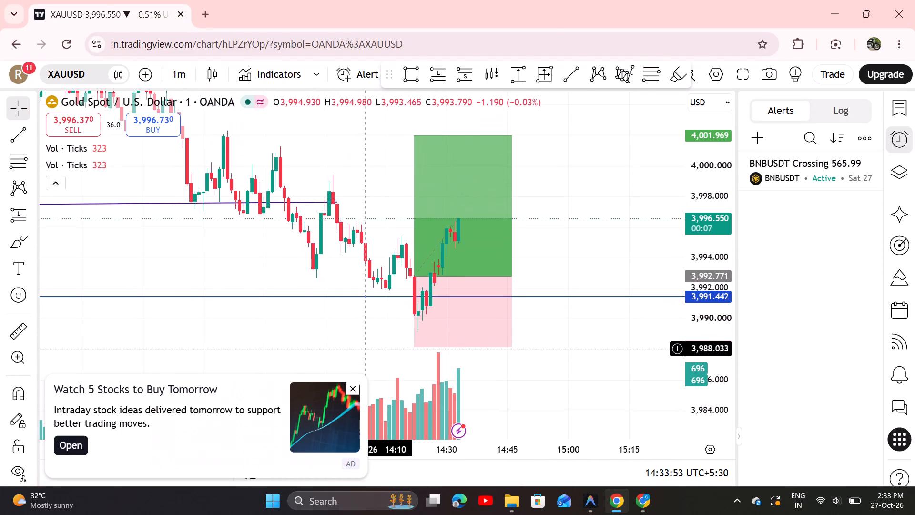
{"action": "left_click", "coordinate": [0, 27]}
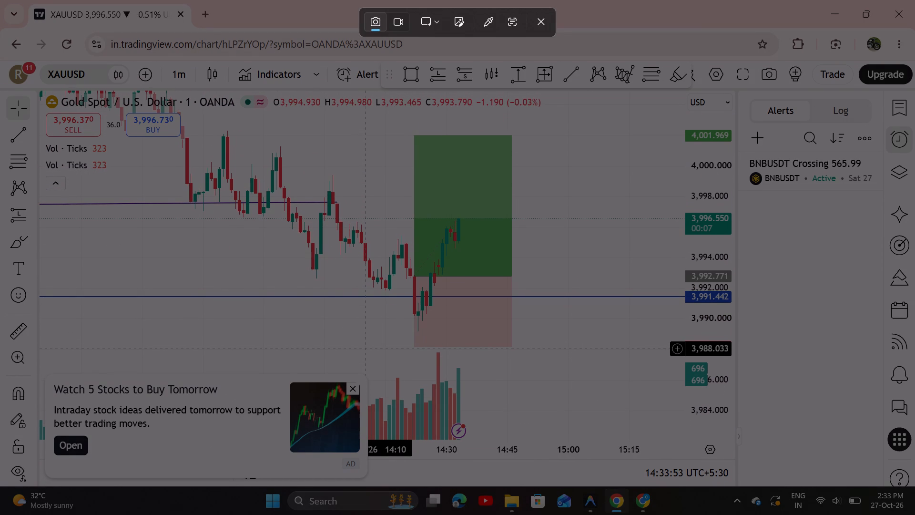
{"action": "left_click_drag", "start_coordinate": [0, 51], "coordinate": [450, 247]}
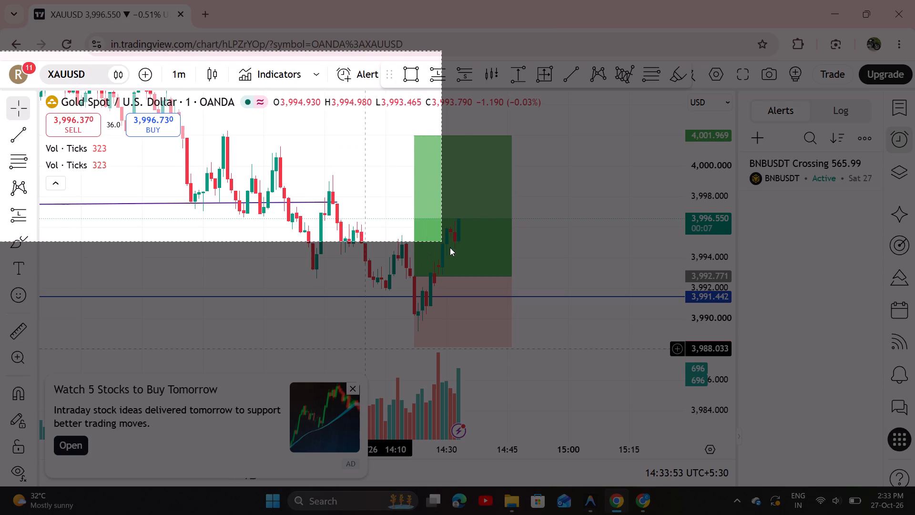
{"action": "left_click_drag", "start_coordinate": [450, 247], "coordinate": [668, 343]}
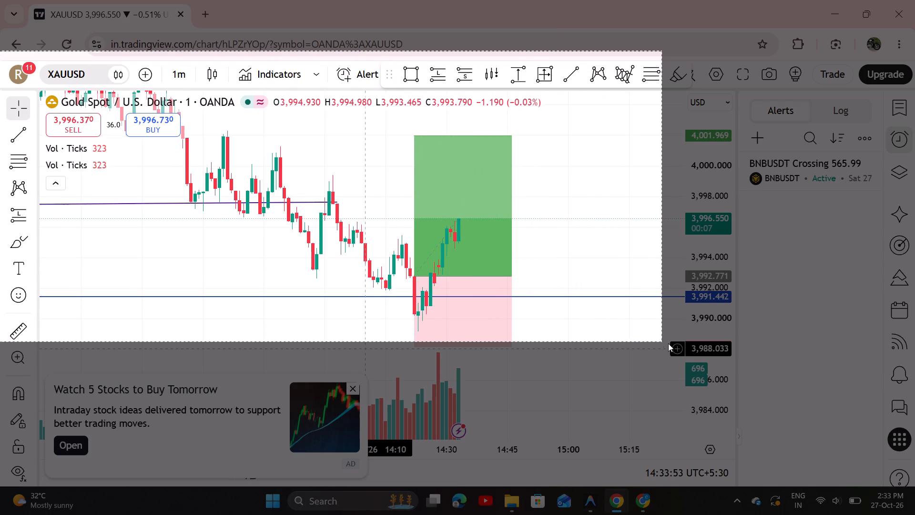
{"action": "left_click_drag", "start_coordinate": [668, 343], "coordinate": [878, 512]}
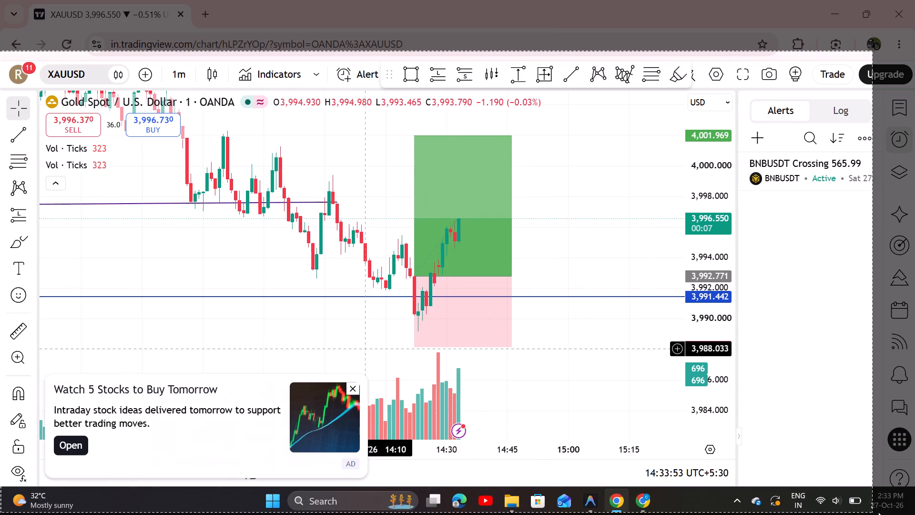
{"action": "left_click_drag", "start_coordinate": [878, 512], "coordinate": [887, 512]}
Search Windows for the WhatsApp app.
{"action": "left_click", "coordinate": [374, 500]}
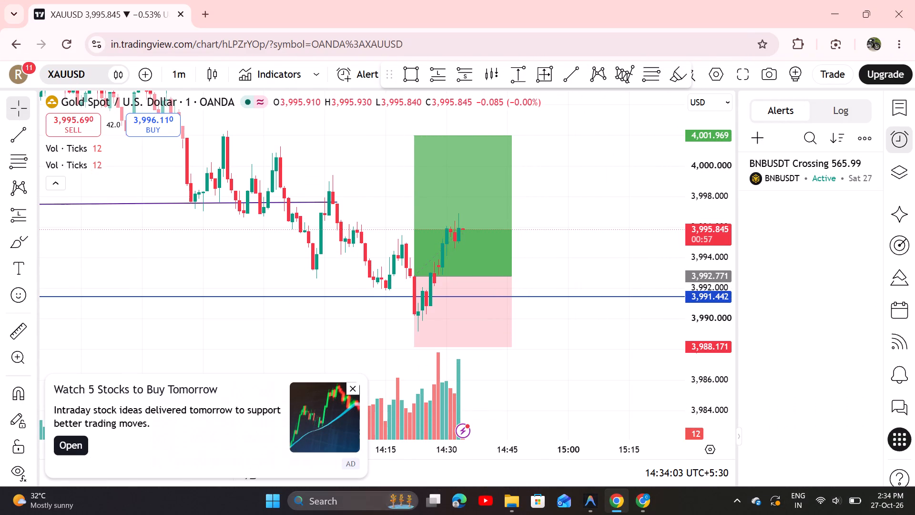
{"action": "type", "text": "what"}
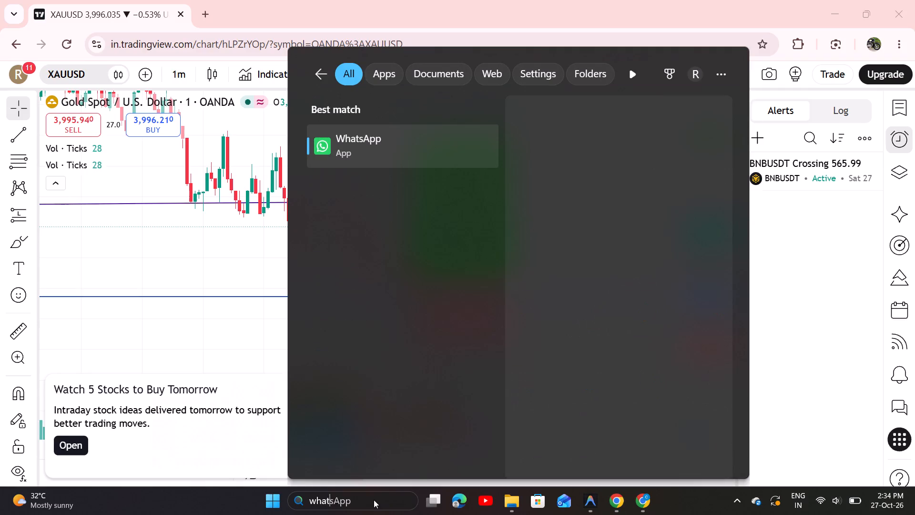
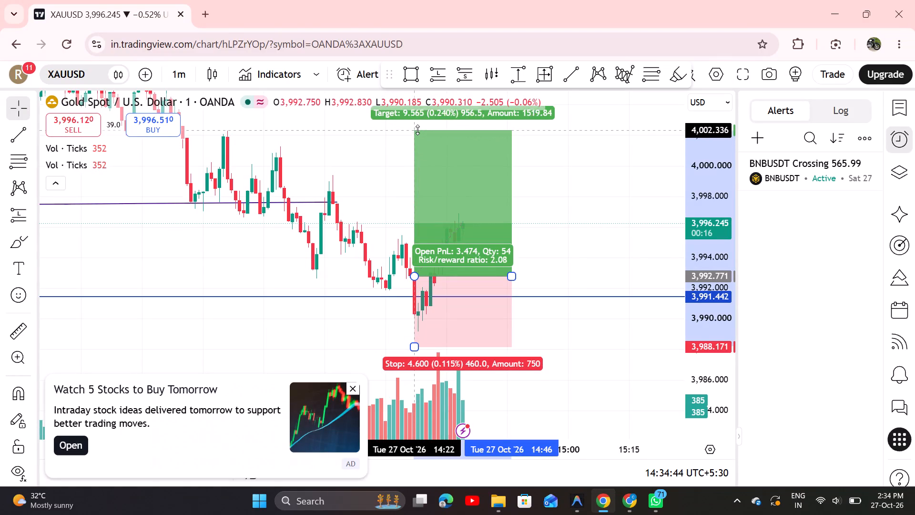
Deselect the long position drawing on the XAUUSD chart.
{"action": "left_click", "coordinate": [374, 154]}
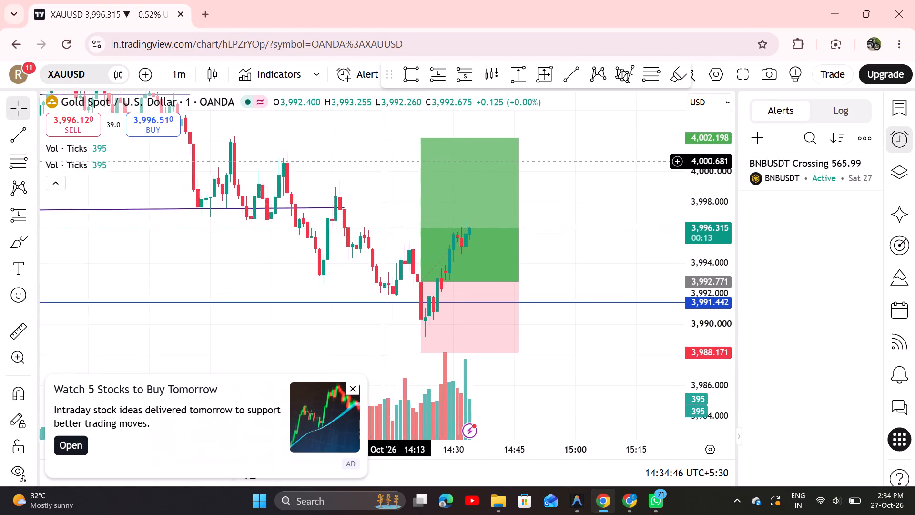
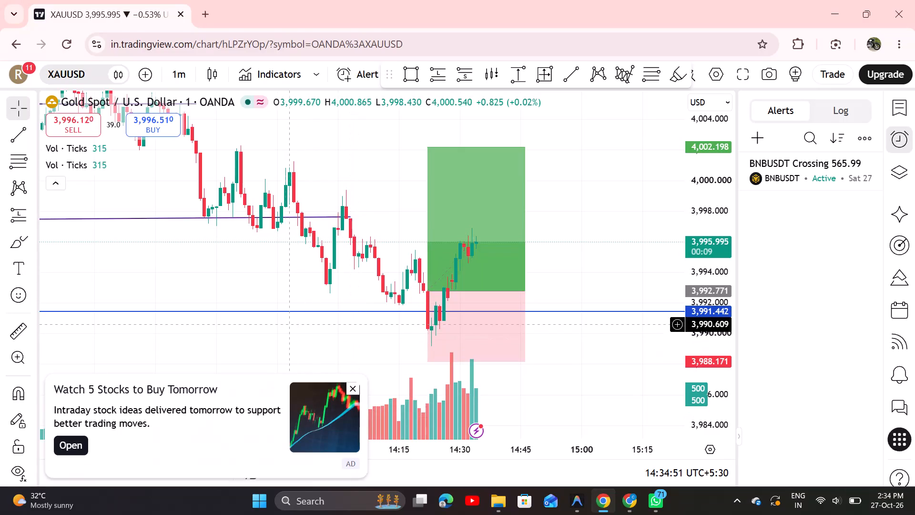
Check the open 0.05-lot XAUUSD long trade in FundedHive's Web Trader against the long position setup on the TradingView chart.
{"action": "key", "text": "alt+Tab"}
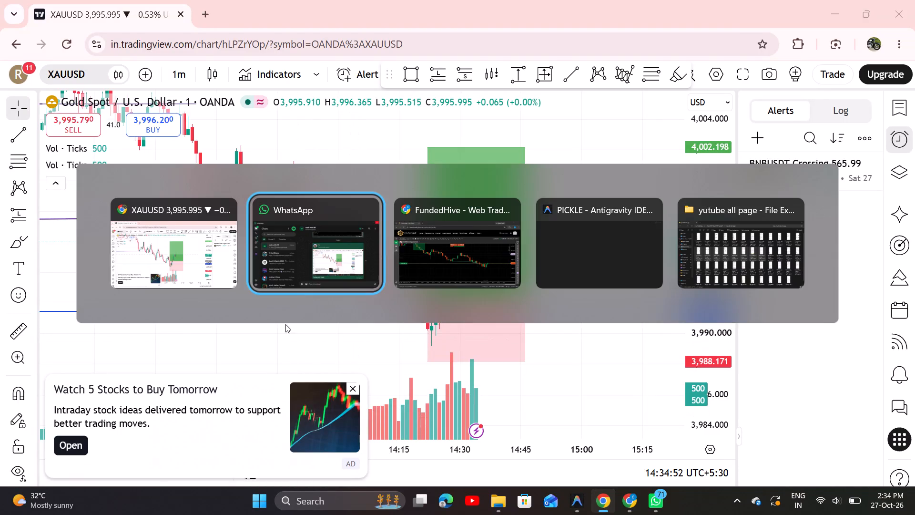
{"action": "key", "text": "alt+Tab"}
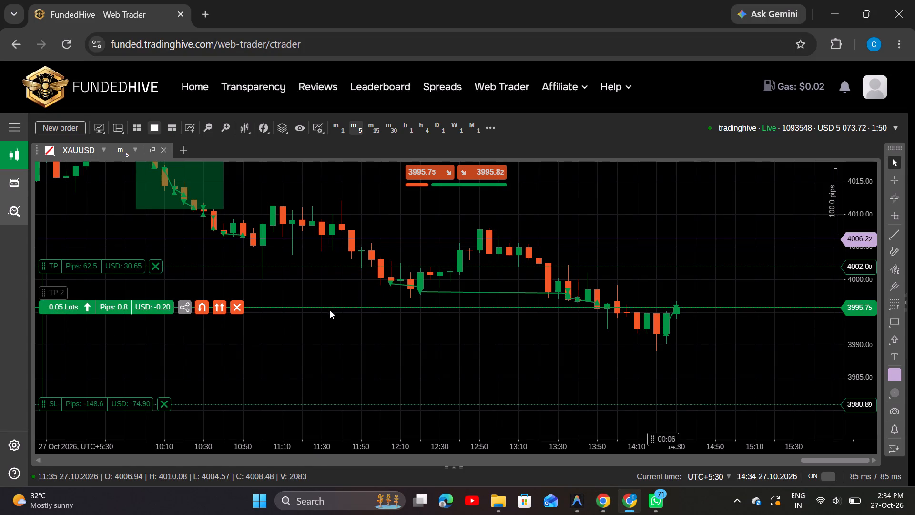
{"action": "key", "text": "alt+Tab"}
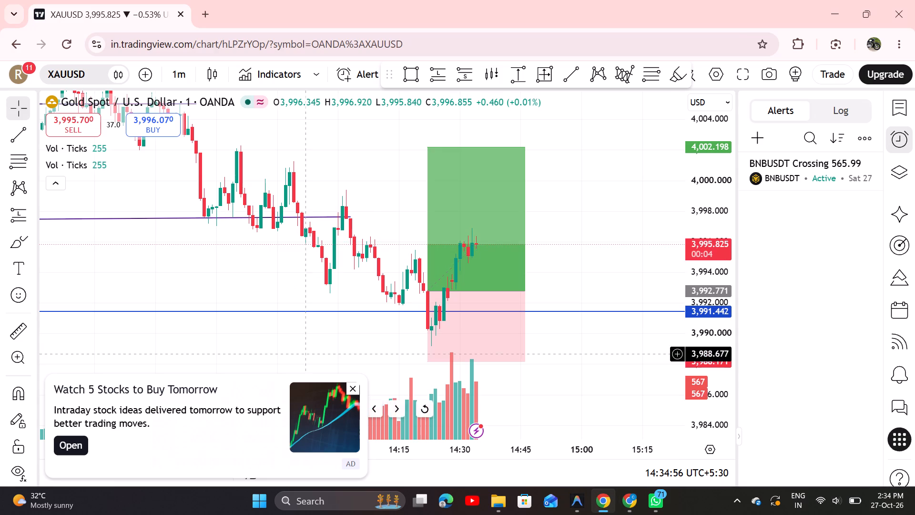
{"action": "left_click_drag", "start_coordinate": [555, 348], "coordinate": [569, 283]}
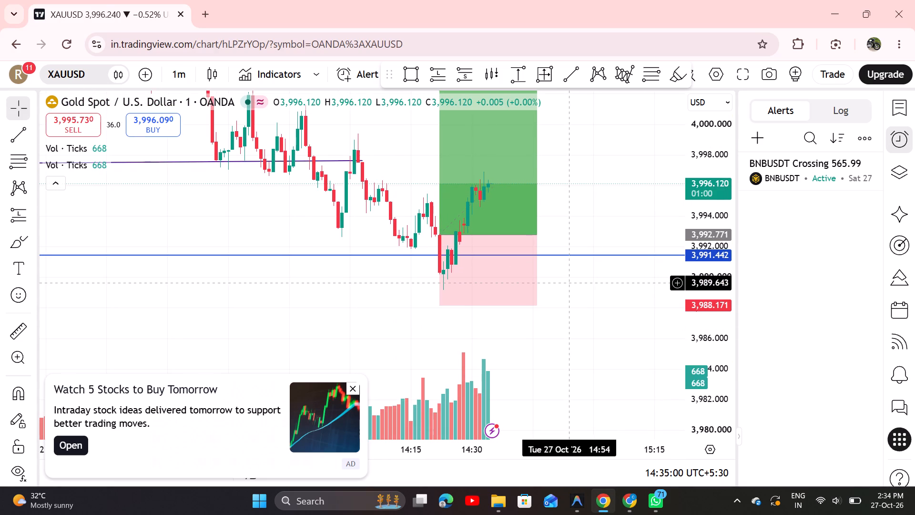
{"action": "key", "text": "alt+Tab"}
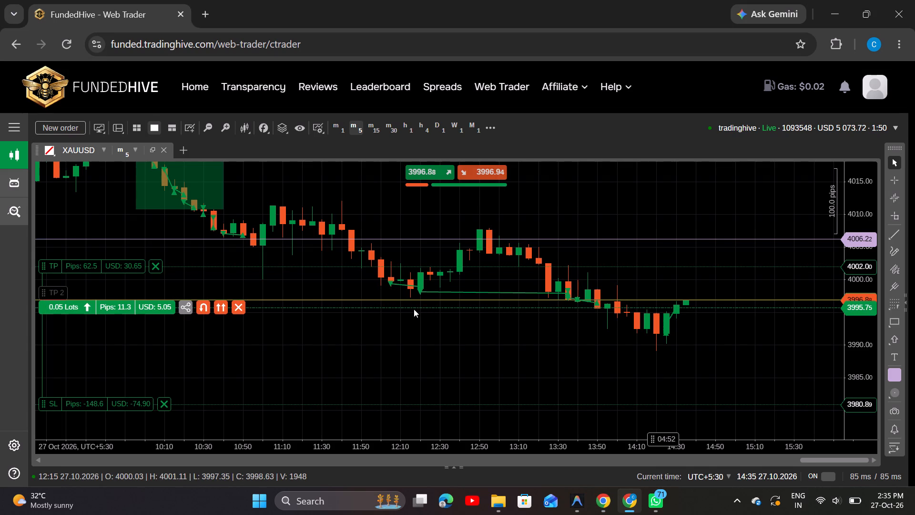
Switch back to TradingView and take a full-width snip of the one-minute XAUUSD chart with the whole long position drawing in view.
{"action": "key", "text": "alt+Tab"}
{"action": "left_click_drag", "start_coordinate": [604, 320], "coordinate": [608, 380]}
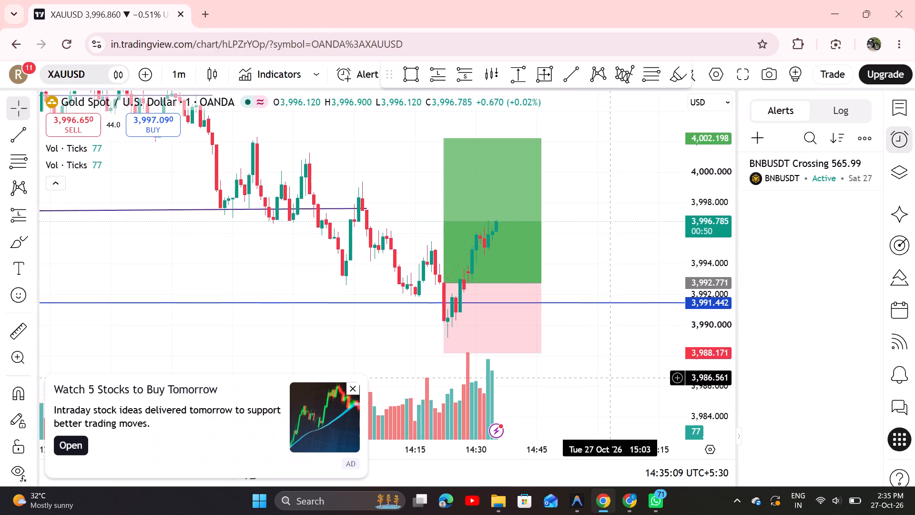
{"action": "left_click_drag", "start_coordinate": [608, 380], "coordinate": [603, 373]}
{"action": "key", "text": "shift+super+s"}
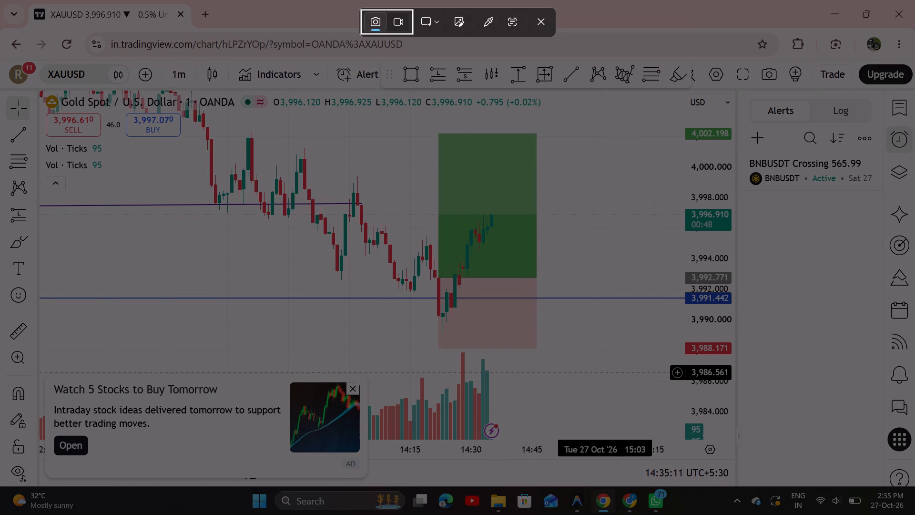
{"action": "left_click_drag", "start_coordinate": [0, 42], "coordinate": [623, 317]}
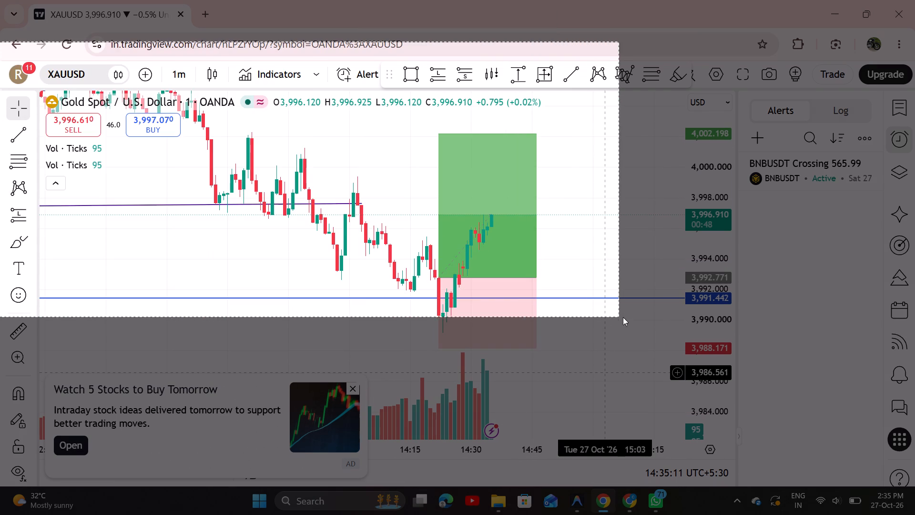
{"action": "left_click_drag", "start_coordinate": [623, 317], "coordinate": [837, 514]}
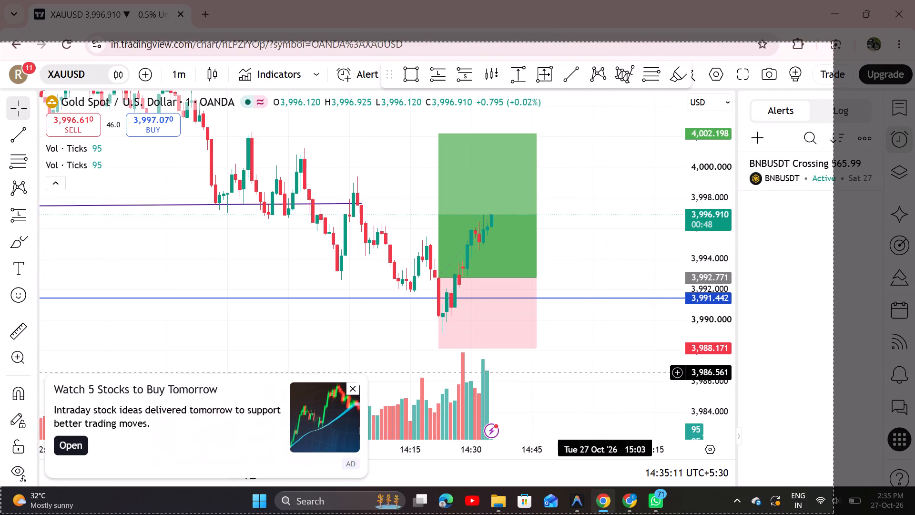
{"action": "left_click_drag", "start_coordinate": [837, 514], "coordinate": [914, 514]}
Retake the full-width snip of the TradingView XAUUSD chart, from the address bar down, with the updated price inside the long position drawing.
{"action": "key", "text": "alt+Tab"}
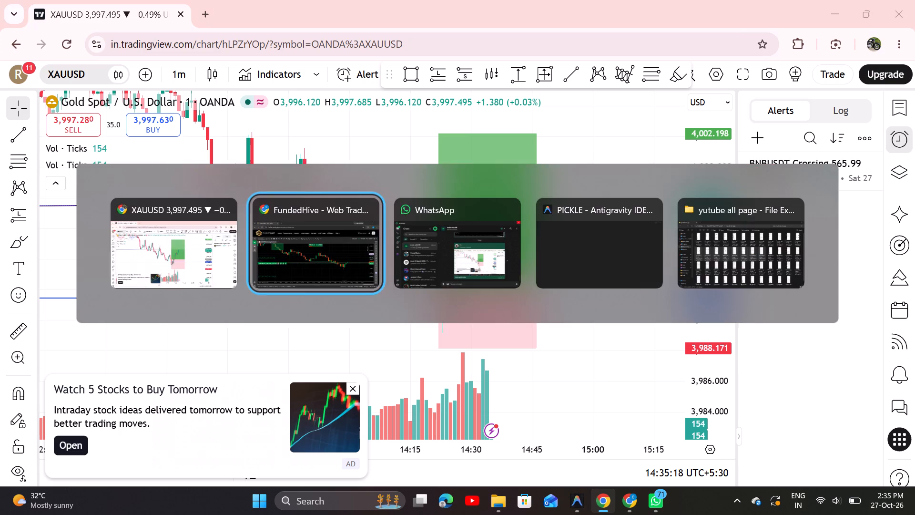
{"action": "key", "text": "alt+Tab"}
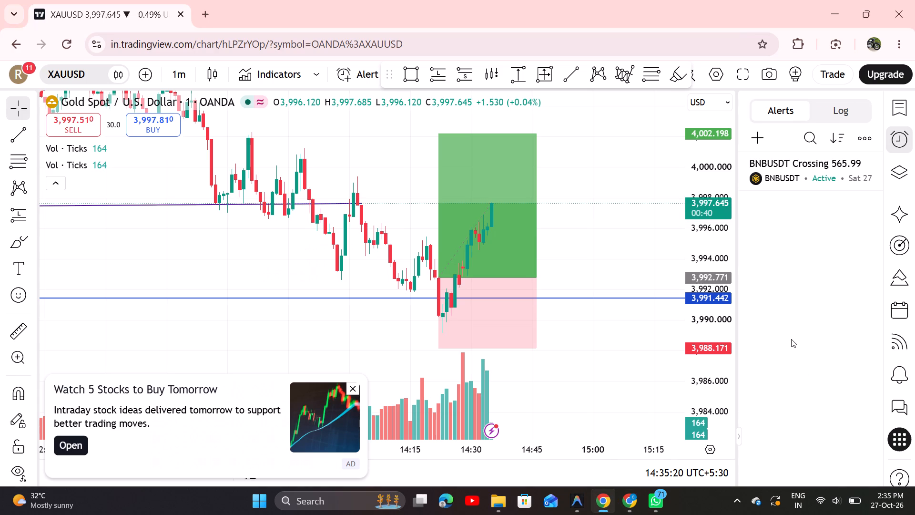
{"action": "key", "text": "shift+super+s"}
{"action": "left_click_drag", "start_coordinate": [0, 50], "coordinate": [248, 123]}
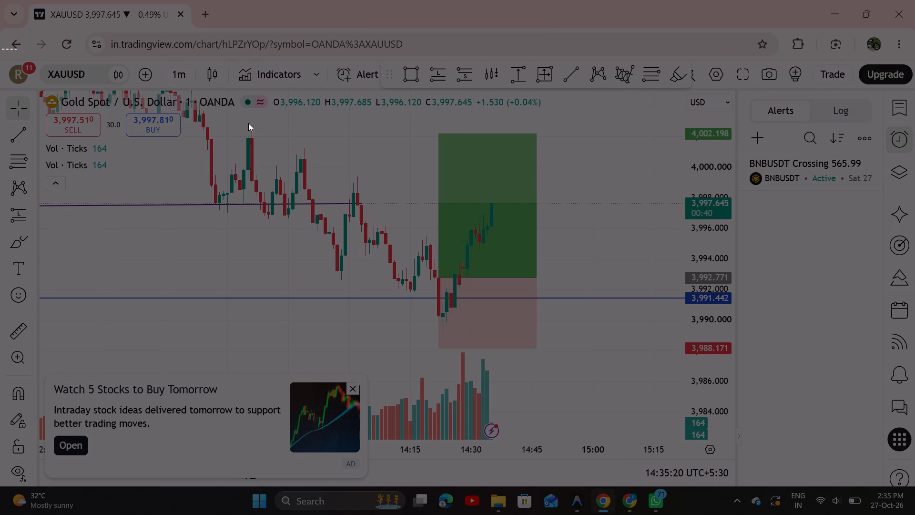
{"action": "left_click_drag", "start_coordinate": [248, 123], "coordinate": [914, 514]}
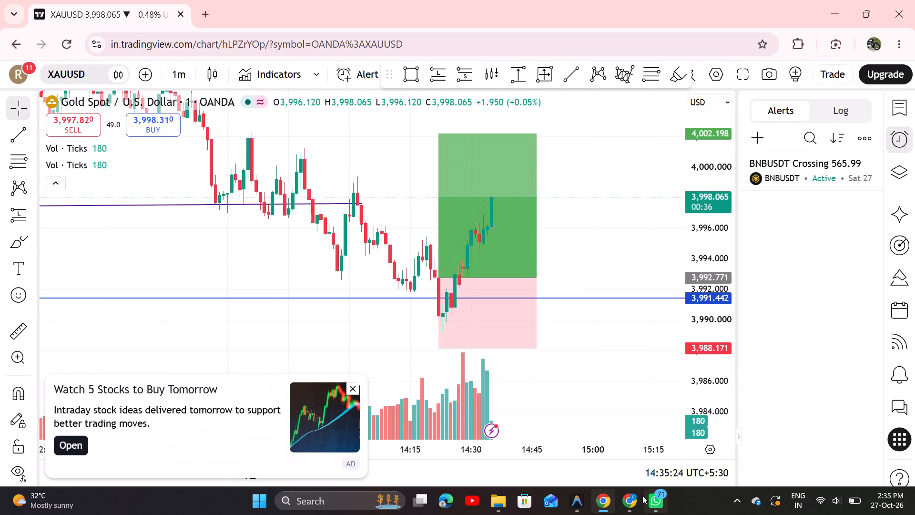
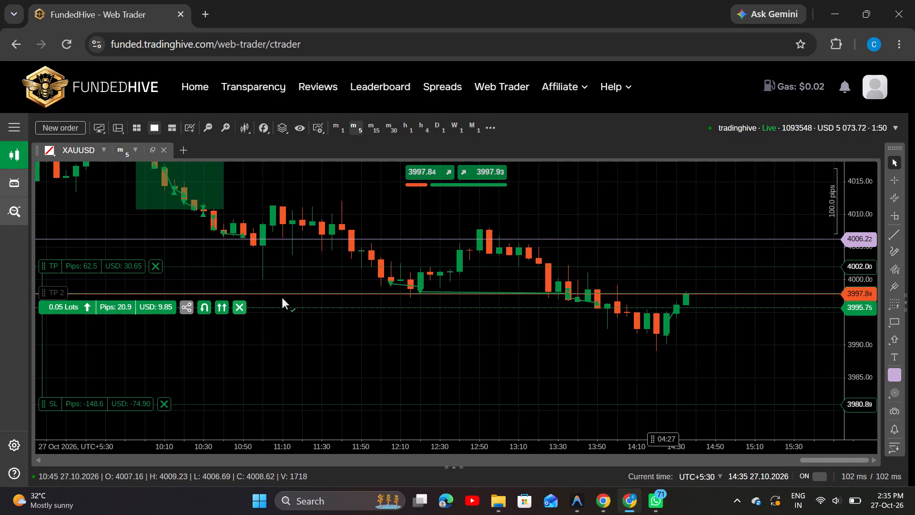
Compare against TradingView's XAUUSD chart and lower the 0.05-lot long position's take profit to about 4001.03 in FundedHive's Web Trader.
{"action": "key", "text": "alt+Tab"}
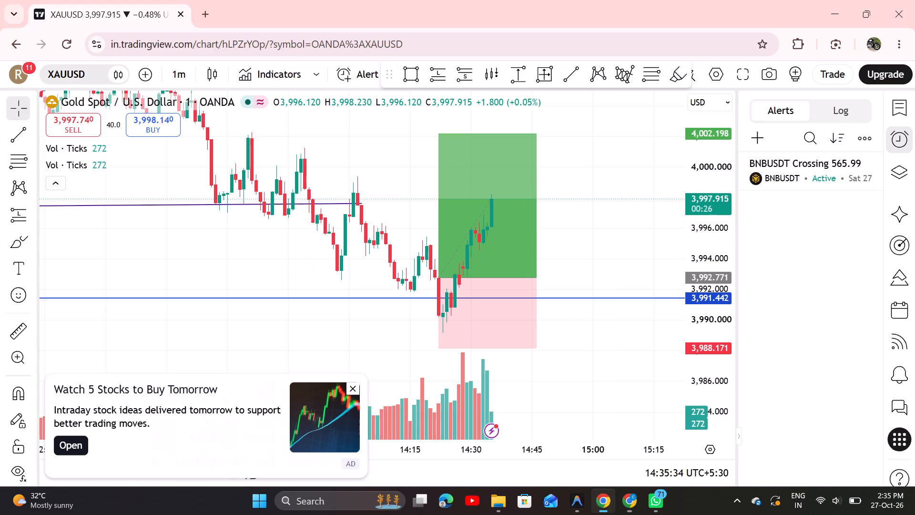
{"action": "key", "text": "alt+Tab"}
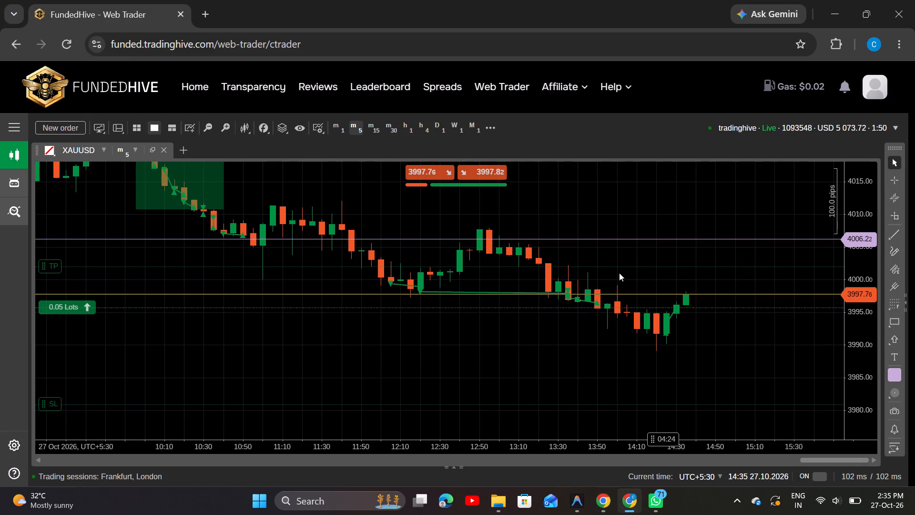
{"action": "key", "text": "alt+Tab"}
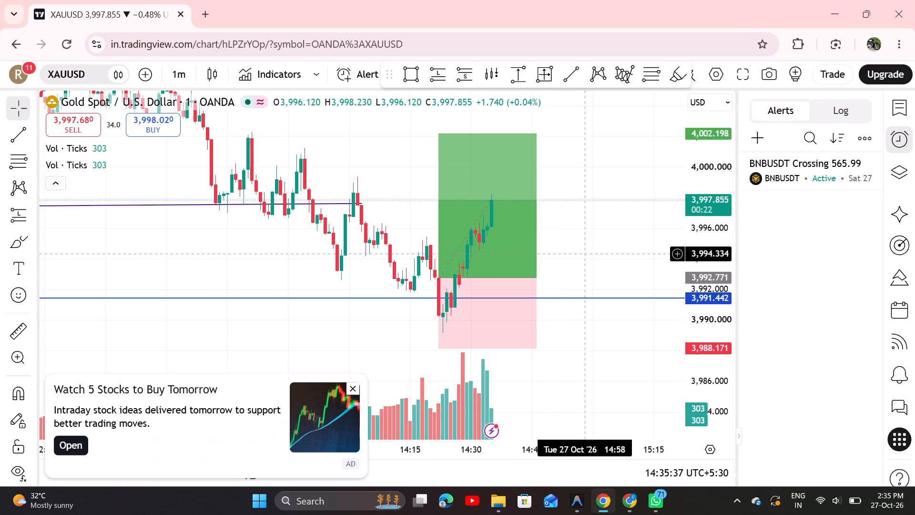
{"action": "key", "text": "alt+Tab"}
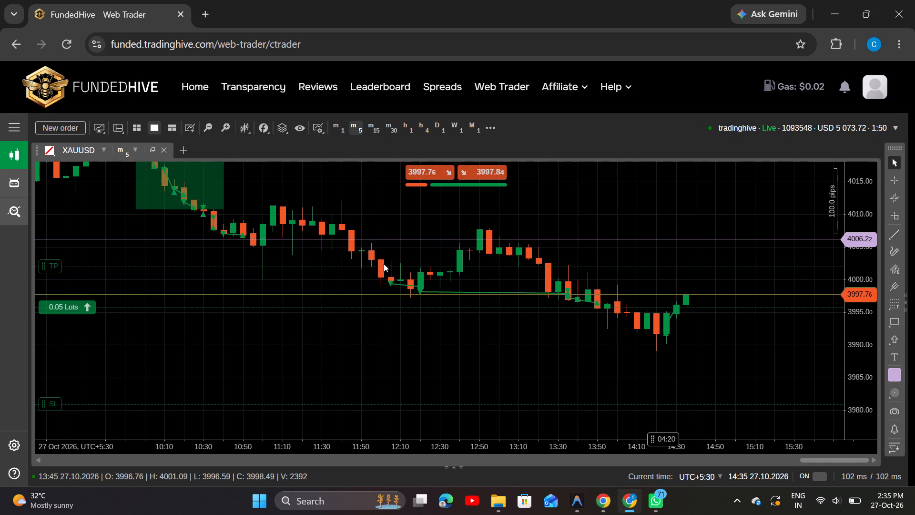
{"action": "left_click_drag", "start_coordinate": [59, 267], "coordinate": [58, 268]}
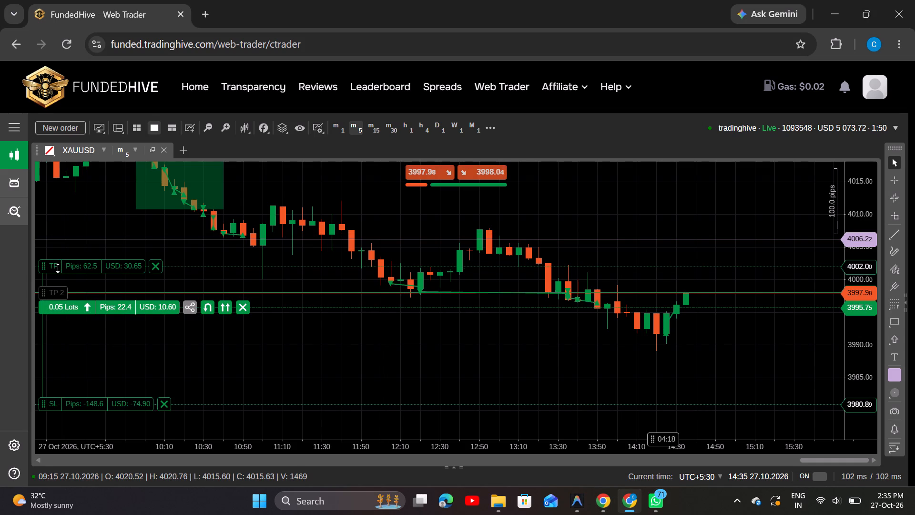
{"action": "left_click_drag", "start_coordinate": [58, 268], "coordinate": [56, 270]}
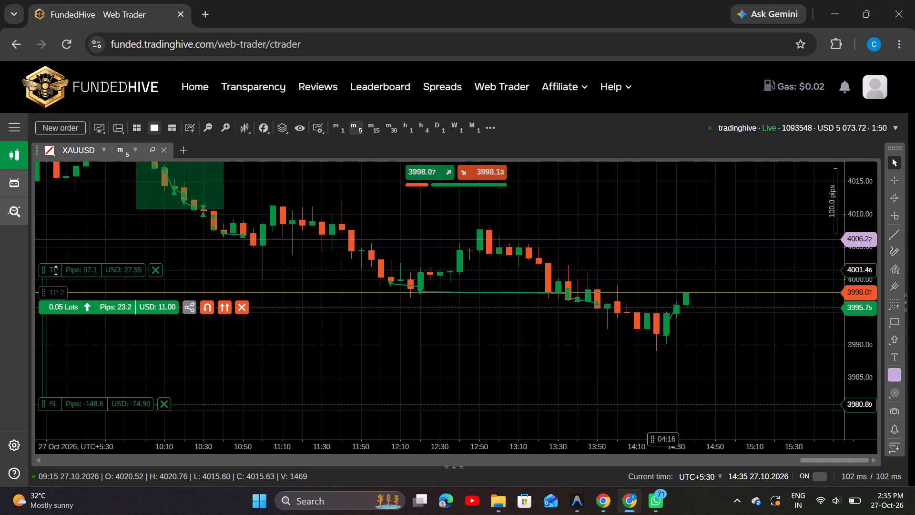
{"action": "left_click_drag", "start_coordinate": [56, 270], "coordinate": [53, 272]}
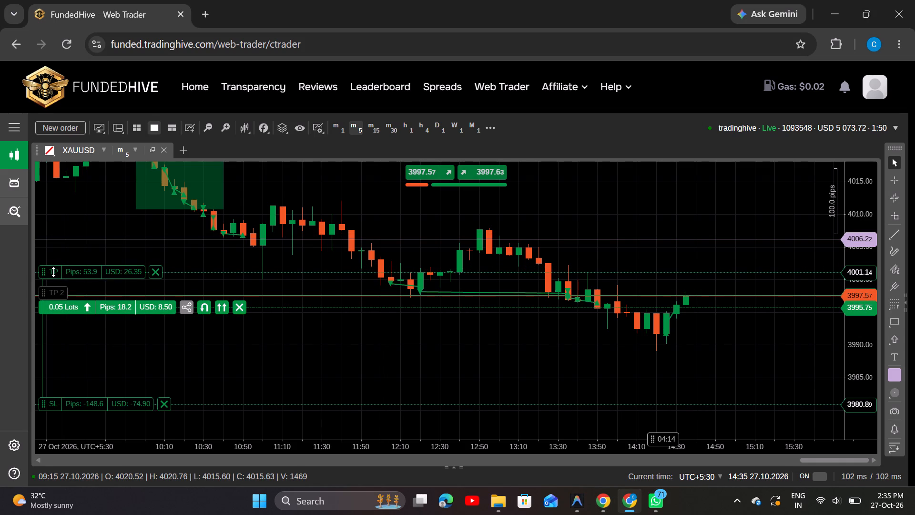
{"action": "left_click_drag", "start_coordinate": [53, 272], "coordinate": [53, 273]}
{"action": "key", "text": "alt+Tab"}
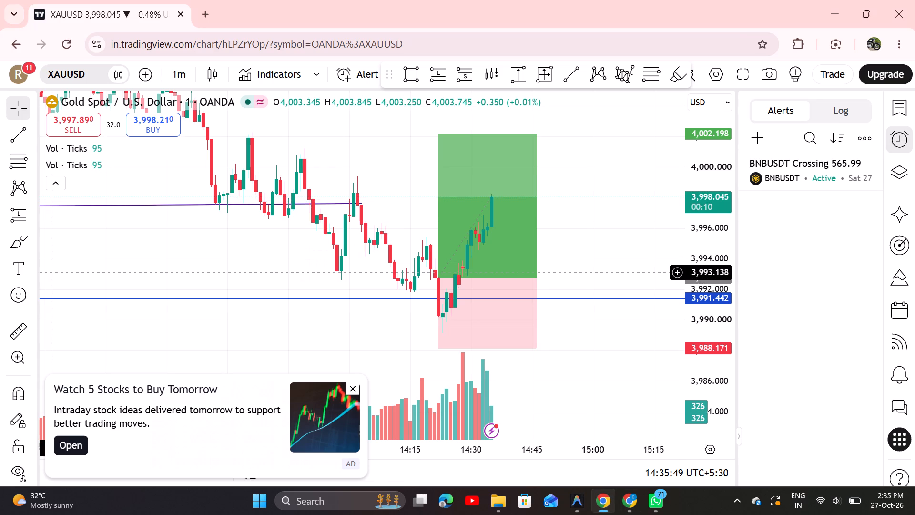
{"action": "key", "text": "alt+Tab"}
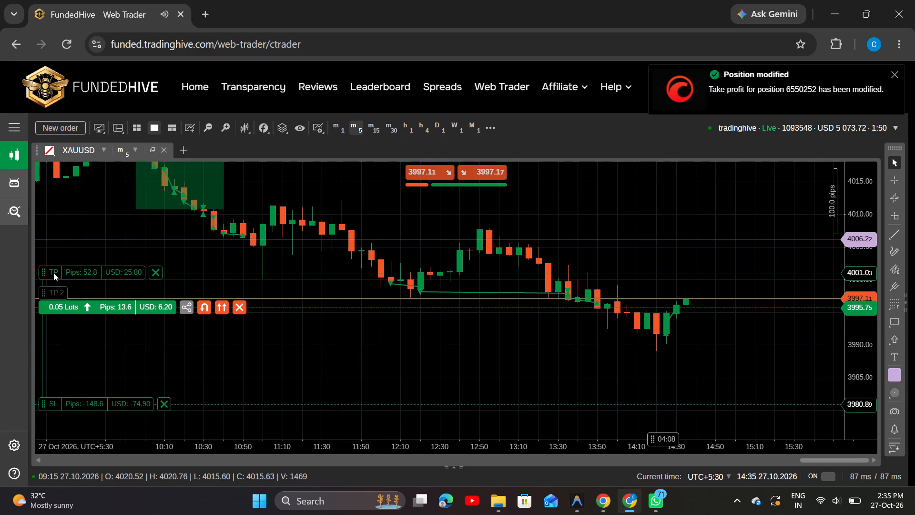